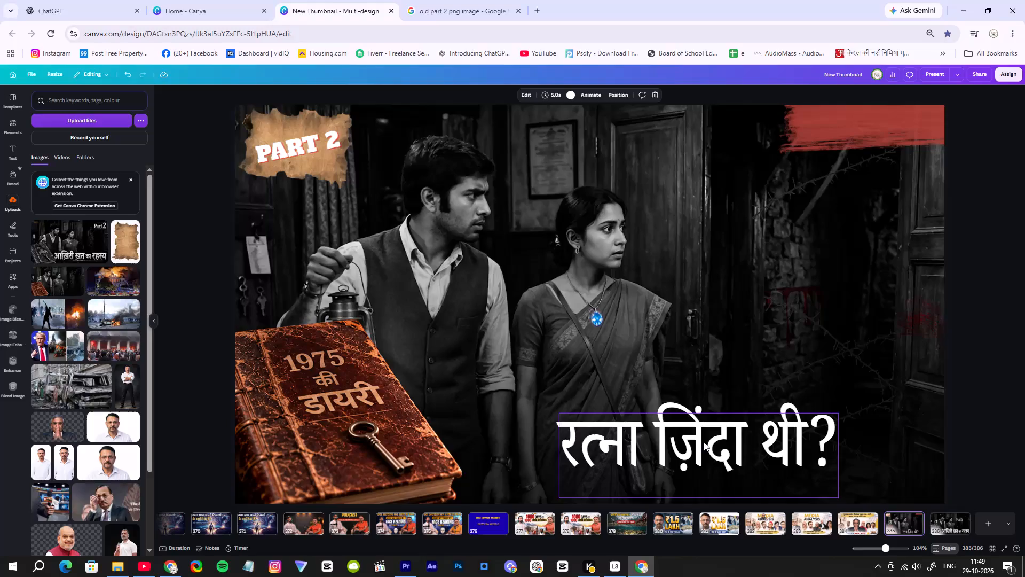
Clear the old Hindi title, red brush stroke, PART 2 text and parchment off the thumbnail page.
left_click_drag(633, 439, 1024, 342)
left_click_drag(840, 138, 1024, 138)
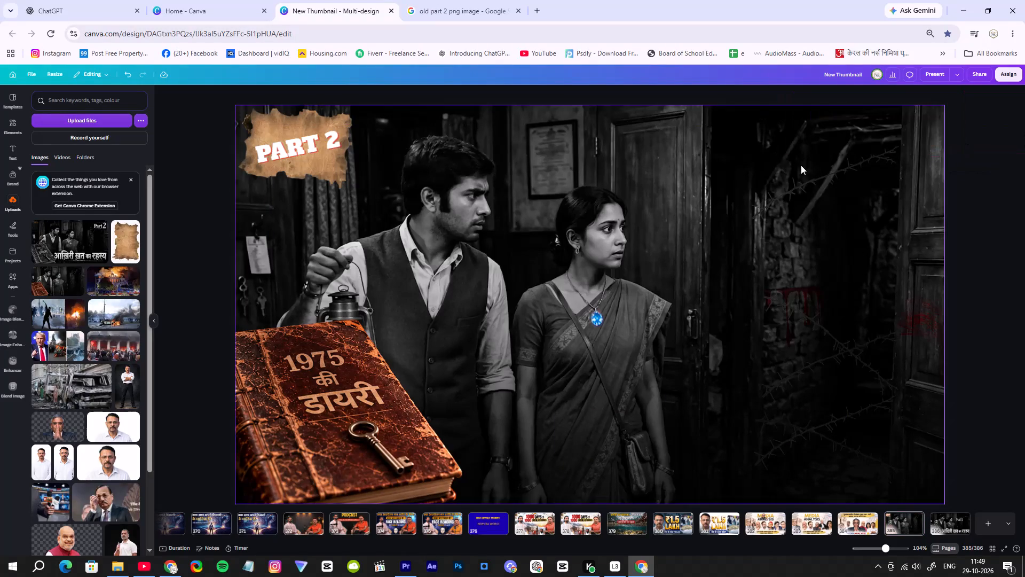
left_click_drag(299, 161, 206, 159)
left_click_drag(295, 149, 178, 135)
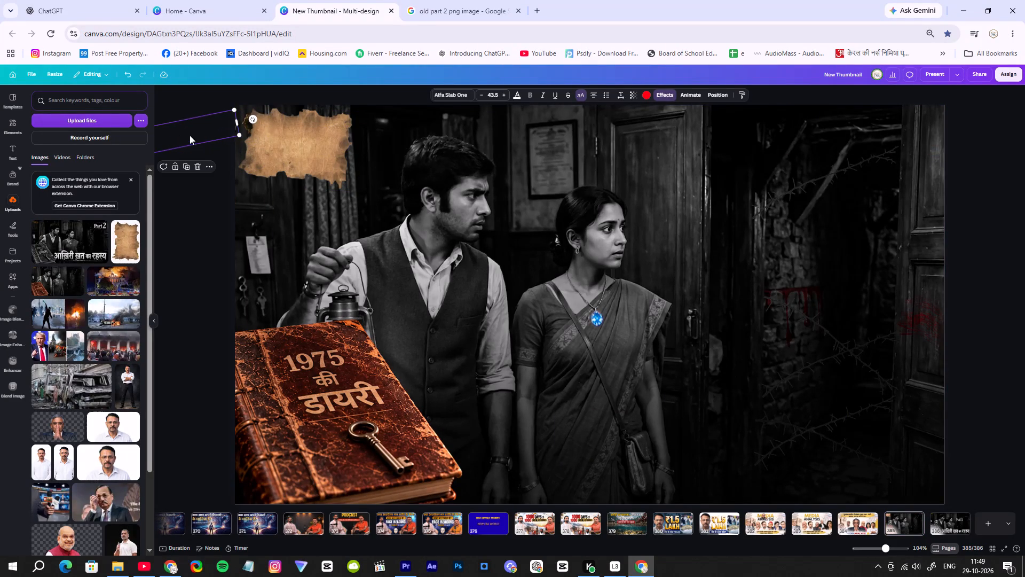
left_click_drag(208, 135, 172, 131)
left_click_drag(284, 142, 141, 138)
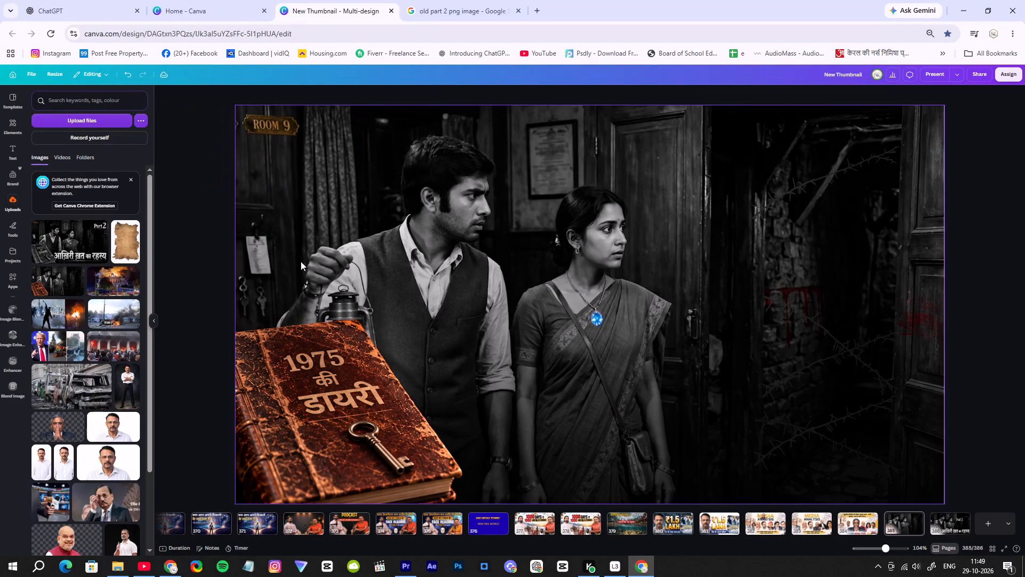
Upload Distressed Grunge Part 2 Logo.png and Grungy Devanagari Thriller Title Logo.png from the Downloads folder.
left_click(14, 132)
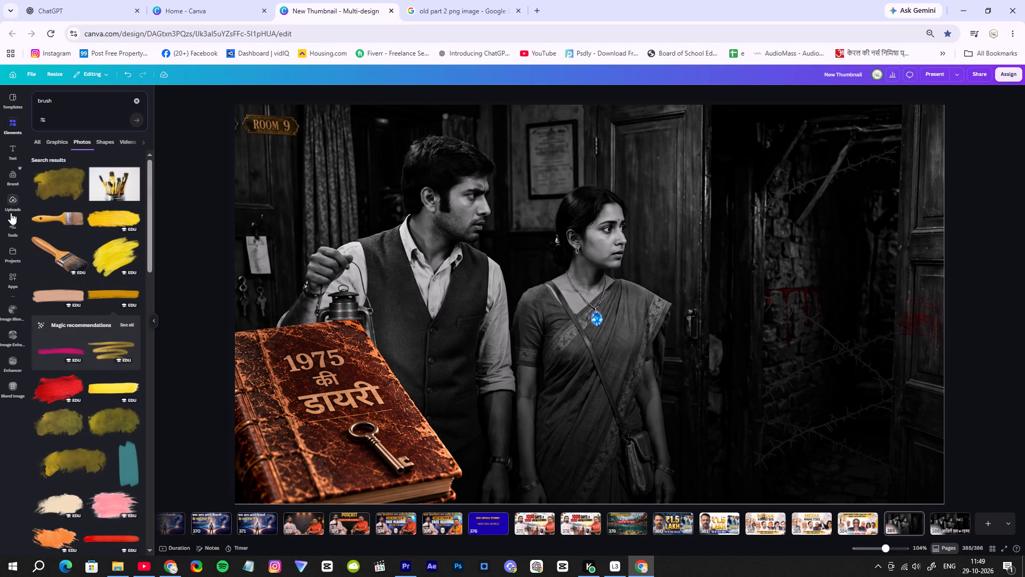
left_click(11, 213)
left_click(83, 124)
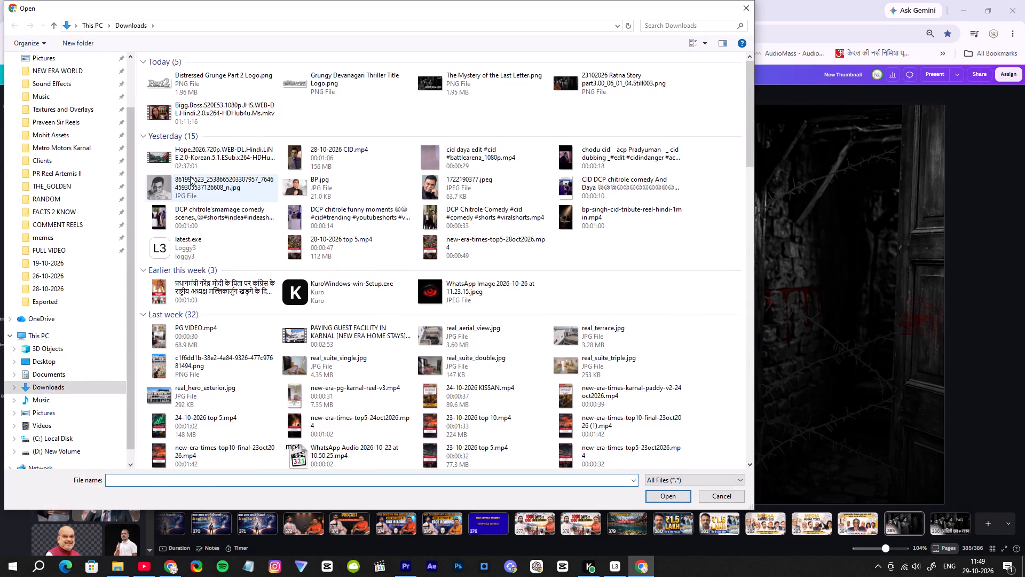
left_click(220, 82)
left_click(338, 76, "shift")
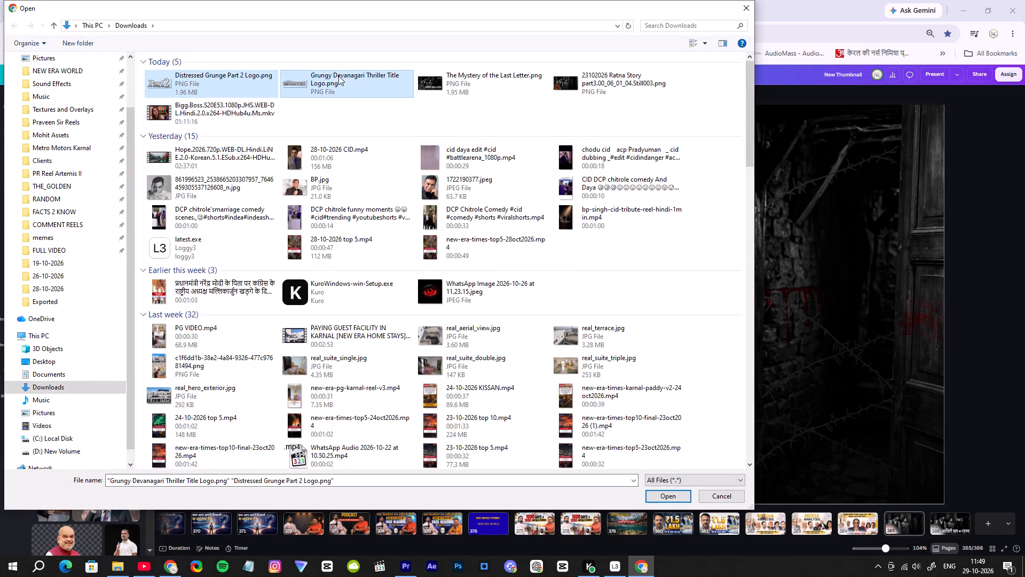
left_click(665, 496)
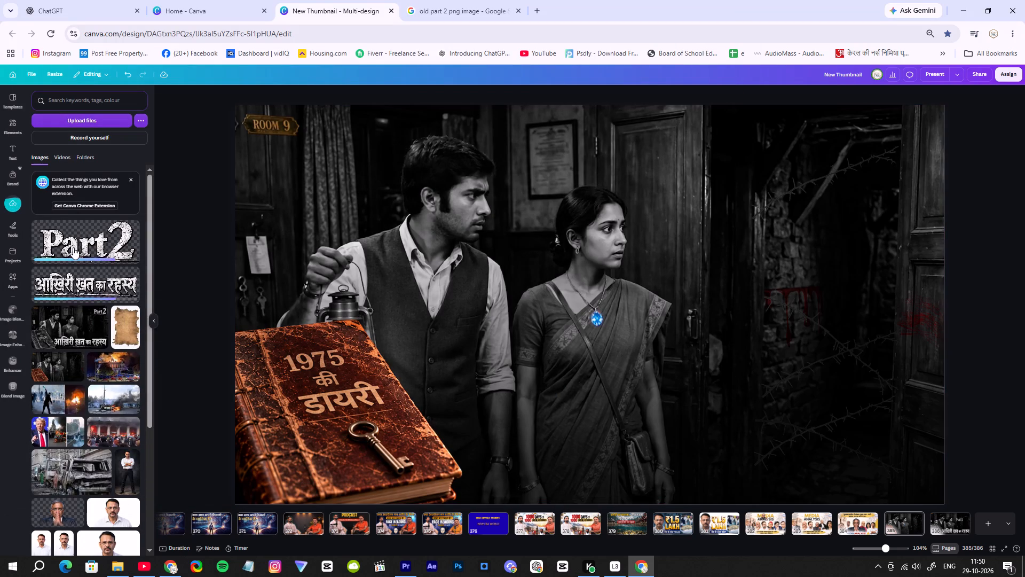
Add the uploaded Part 2 logo to the thumbnail, scale it down and place it in the page's upper-right corner.
left_click_drag(73, 247, 474, 207)
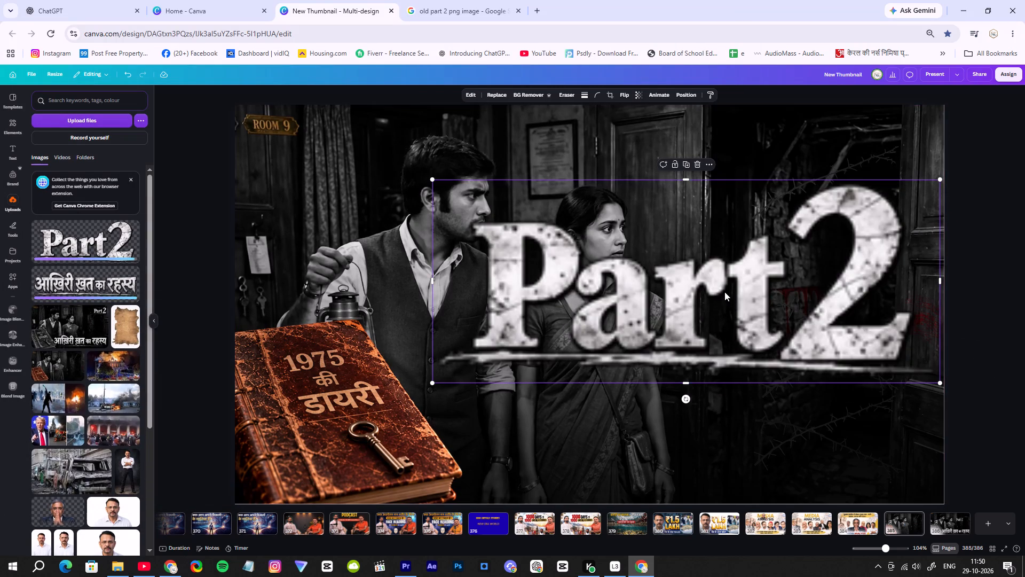
left_click_drag(940, 383, 797, 306)
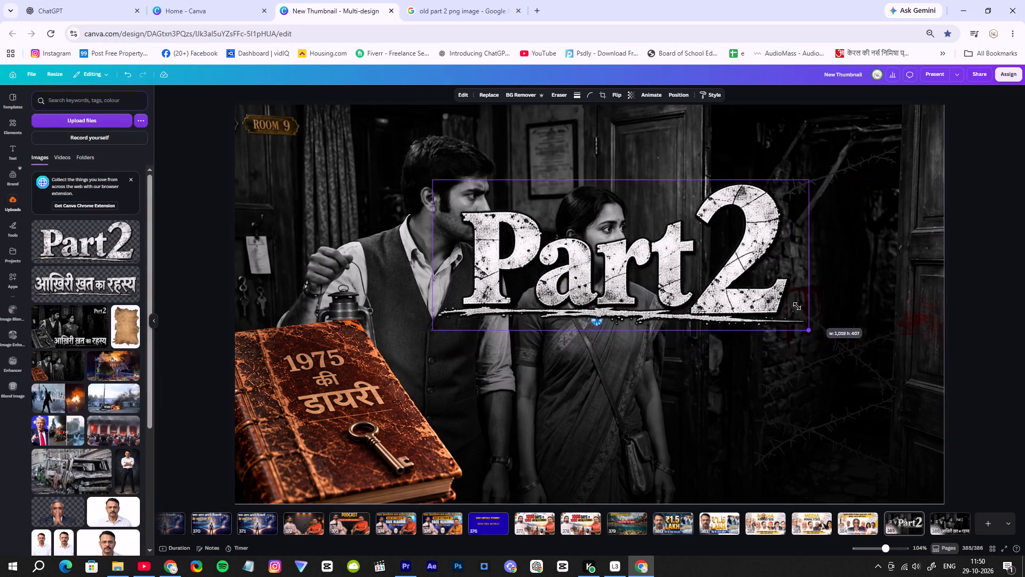
left_click_drag(797, 306, 619, 238)
left_click_drag(535, 225, 869, 151)
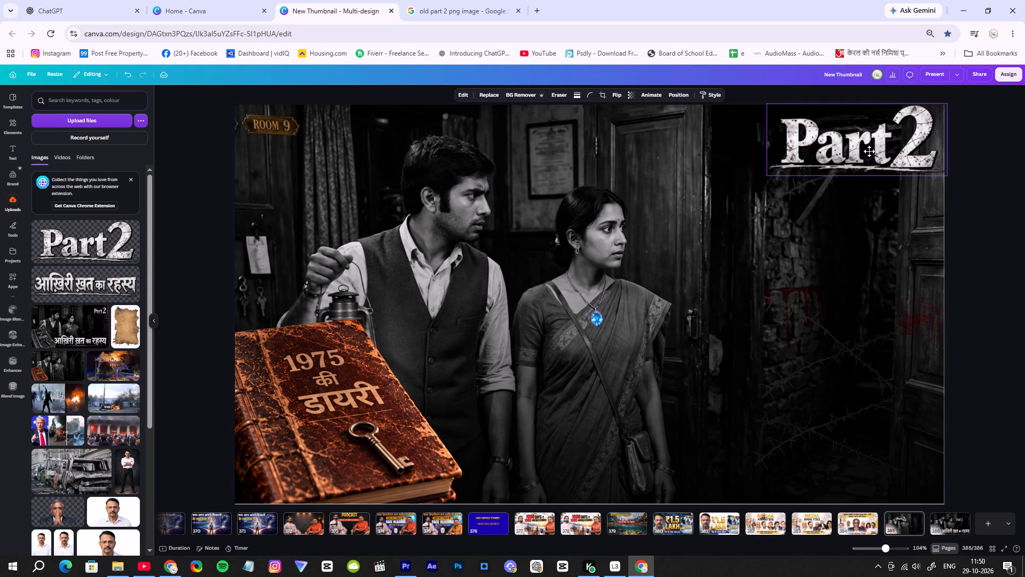
left_click_drag(869, 151, 862, 154)
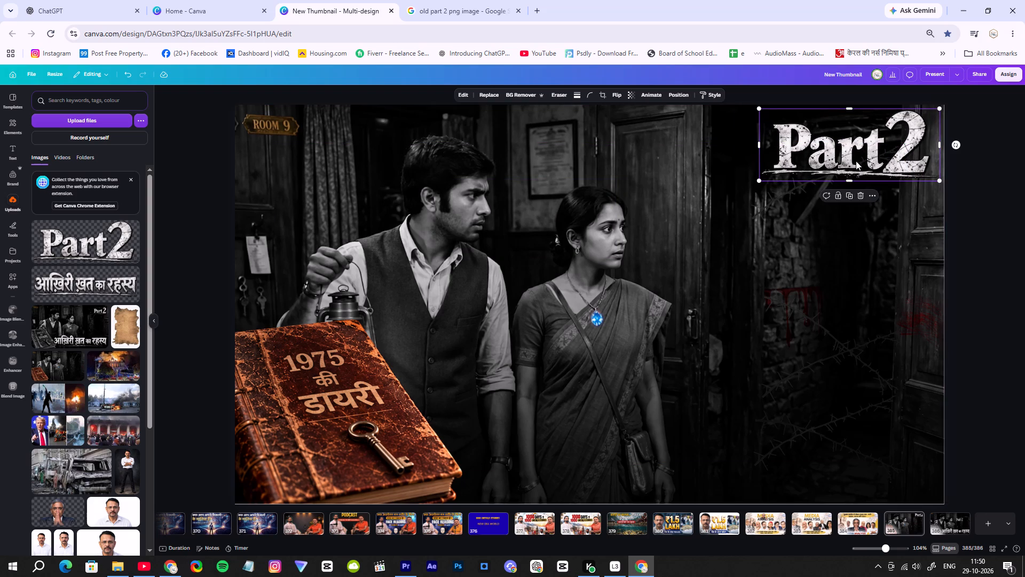
left_click_drag(758, 182, 795, 170)
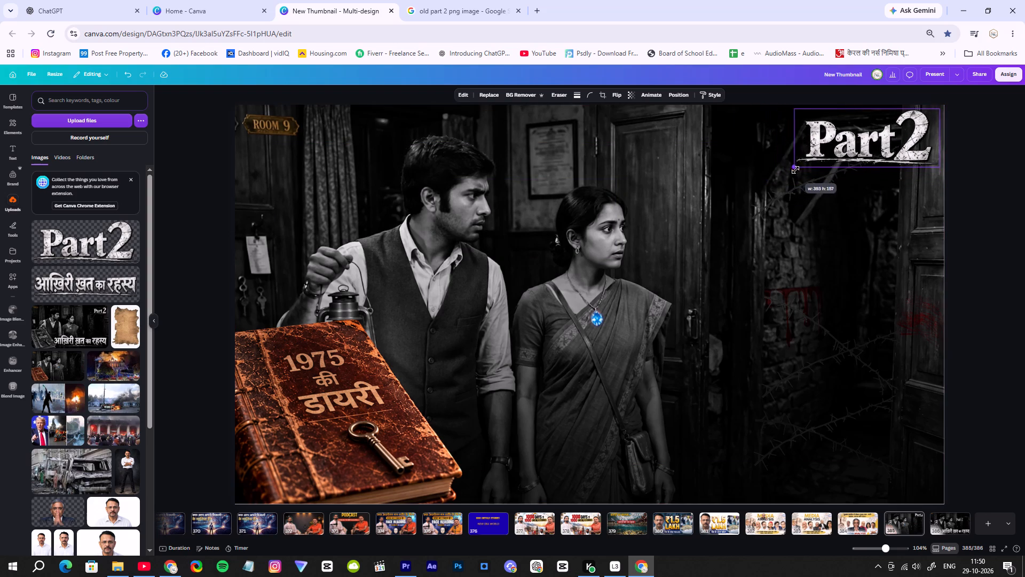
left_click_drag(795, 170, 799, 169)
left_click(796, 225)
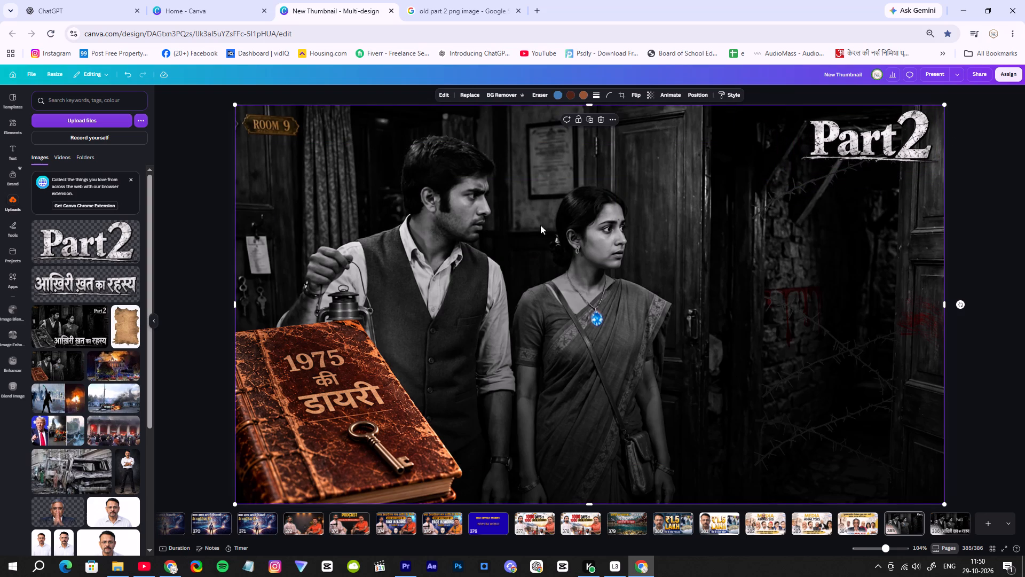
Add the uploaded आख़िरी ख़त का रहस्य title logo and scale it down to fit beside the diary along the page's lower edge.
left_click_drag(56, 286, 712, 367)
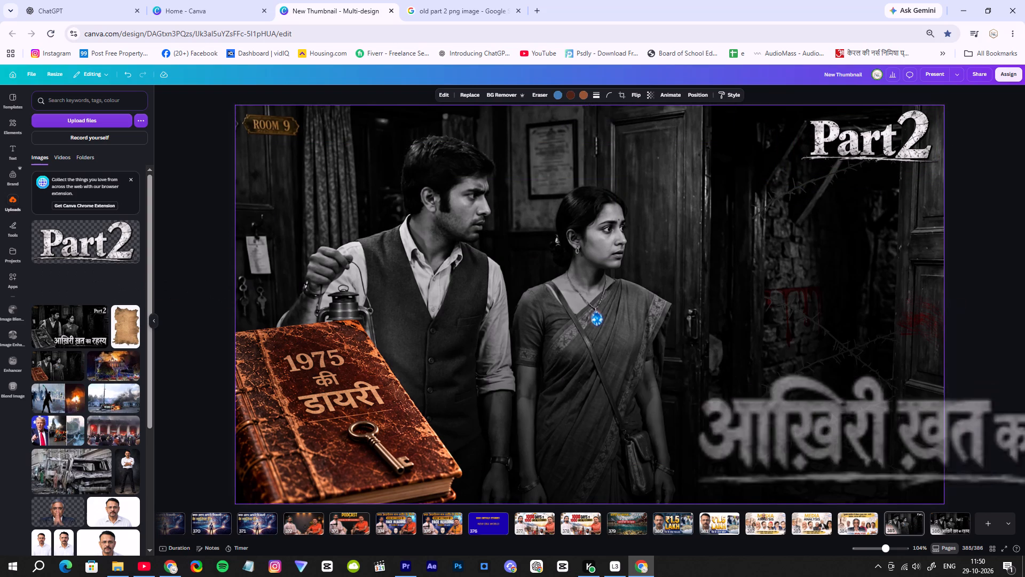
left_click_drag(712, 367, 440, 379)
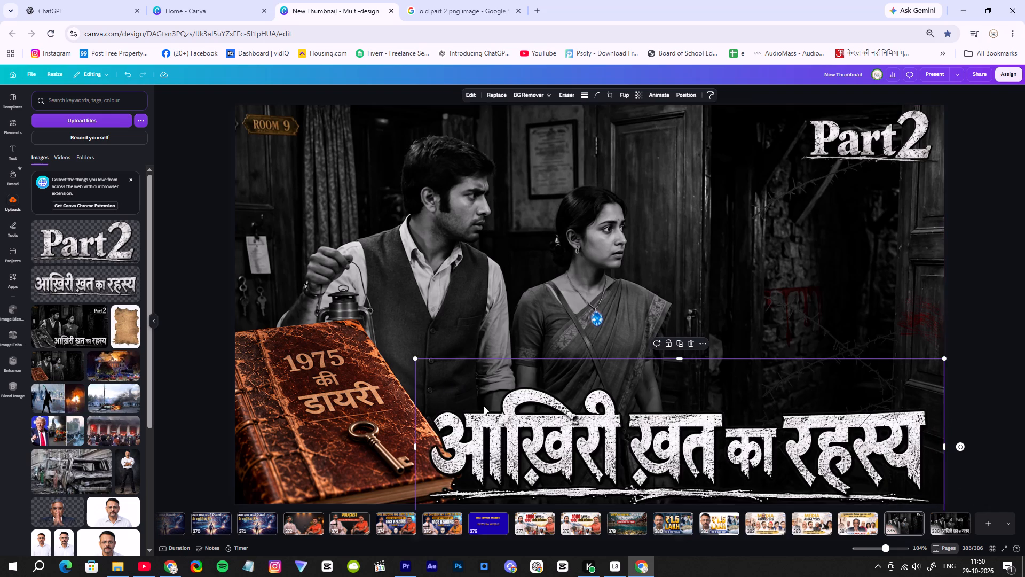
left_click_drag(416, 358, 506, 392)
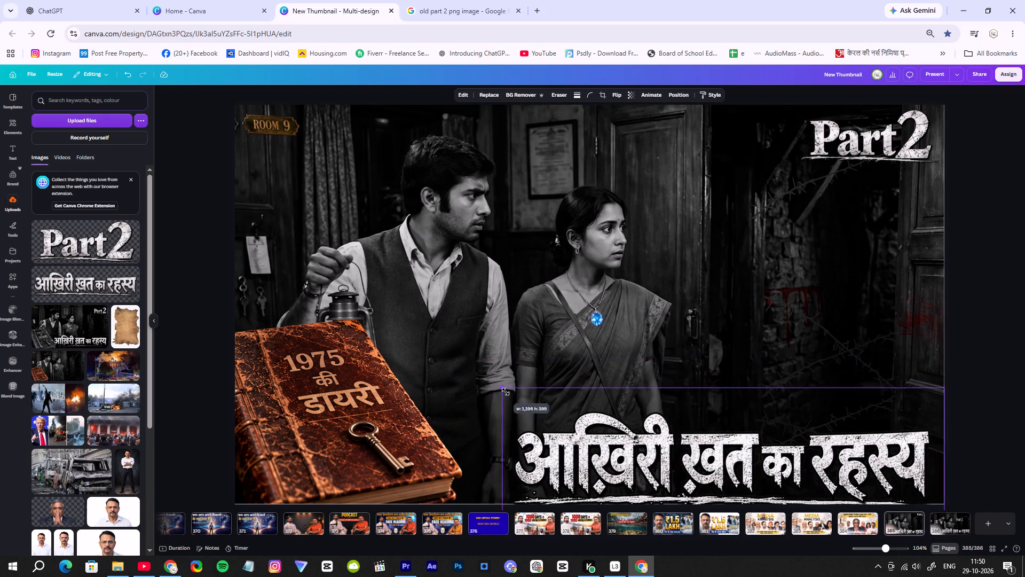
left_click_drag(506, 392, 531, 400)
left_click_drag(626, 447, 601, 430)
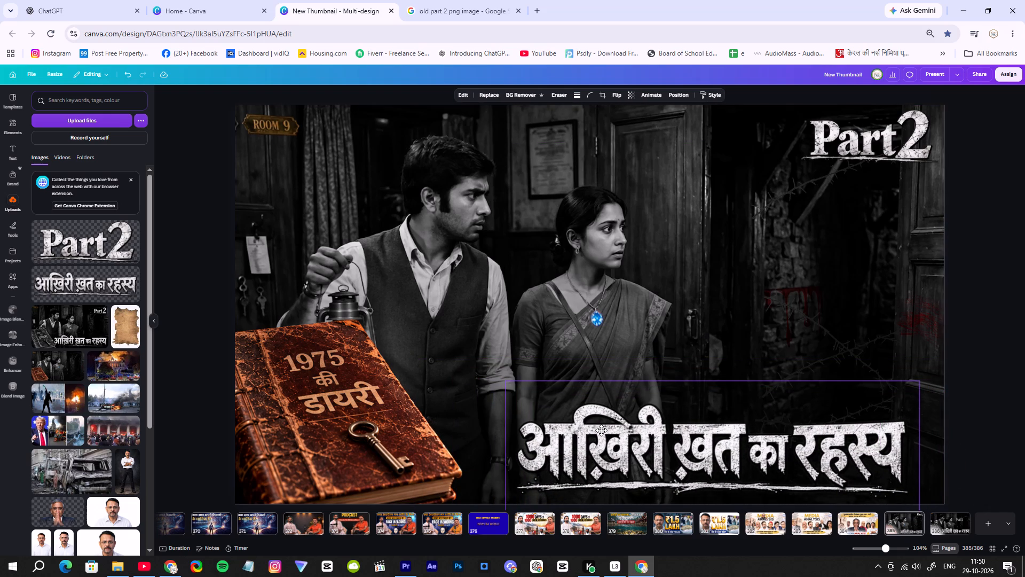
left_click_drag(601, 430, 601, 430)
left_click(813, 264)
Shrink the Part 2 logo further and reposition it slightly inward from the page's upper-right corner.
left_click(874, 157)
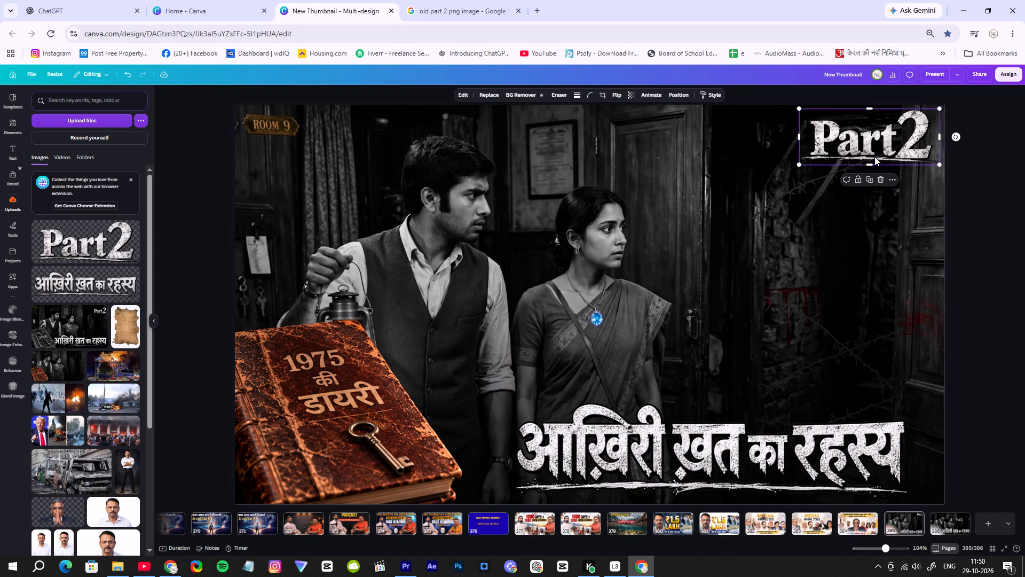
left_click_drag(874, 157, 822, 160)
left_click_drag(885, 168, 856, 157)
left_click_drag(817, 144, 829, 148)
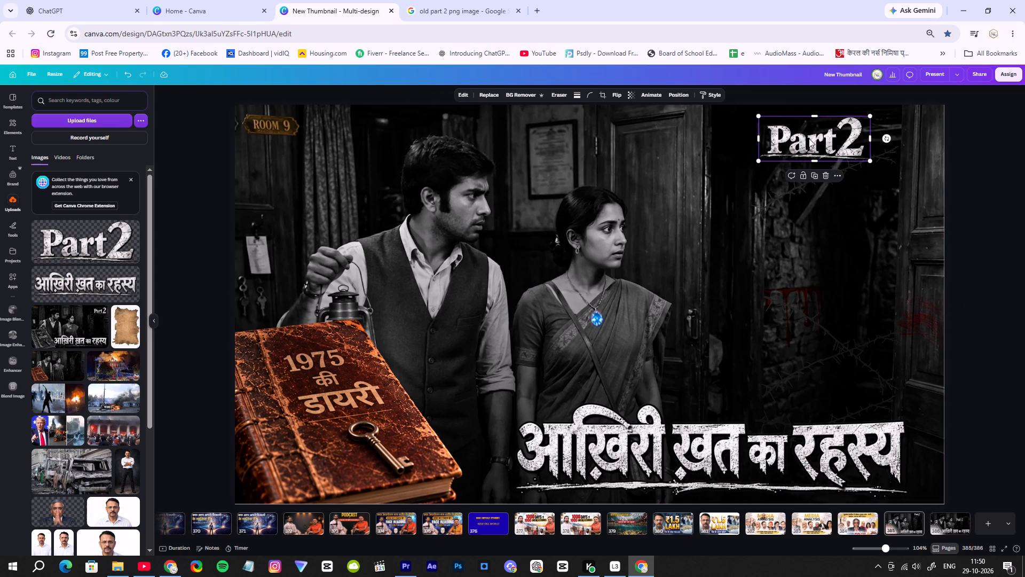
left_click_drag(809, 138, 861, 139)
left_click(977, 190)
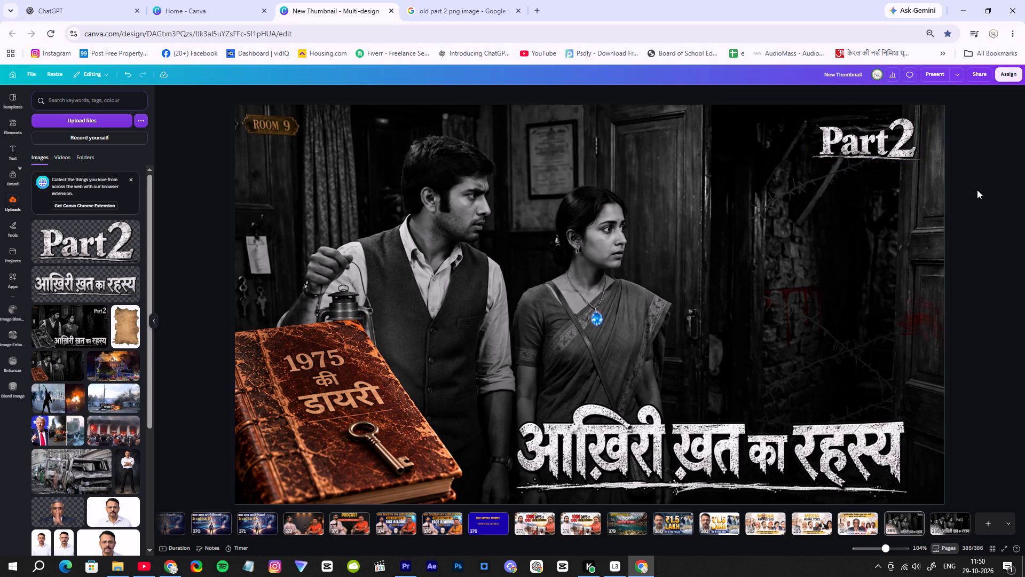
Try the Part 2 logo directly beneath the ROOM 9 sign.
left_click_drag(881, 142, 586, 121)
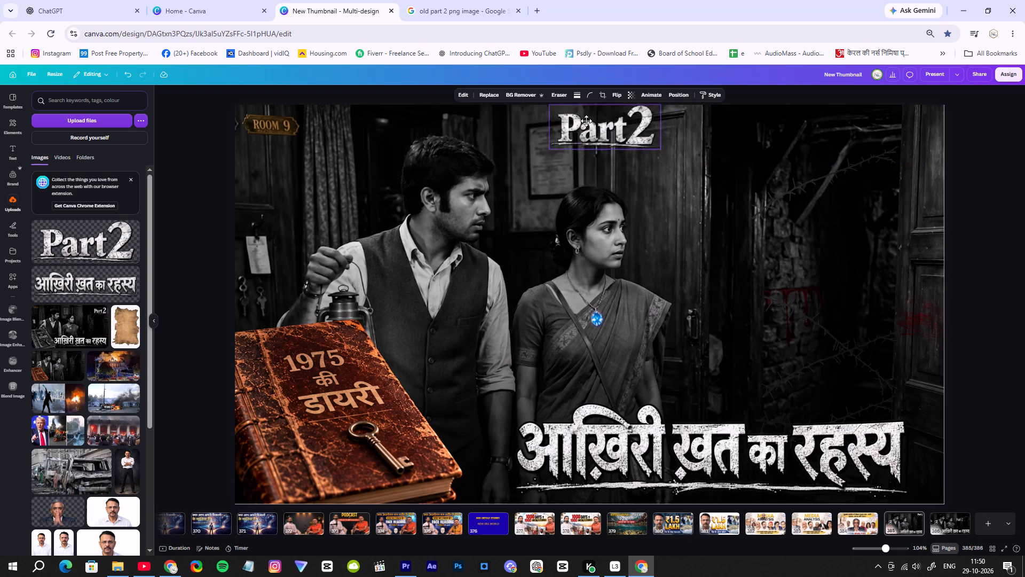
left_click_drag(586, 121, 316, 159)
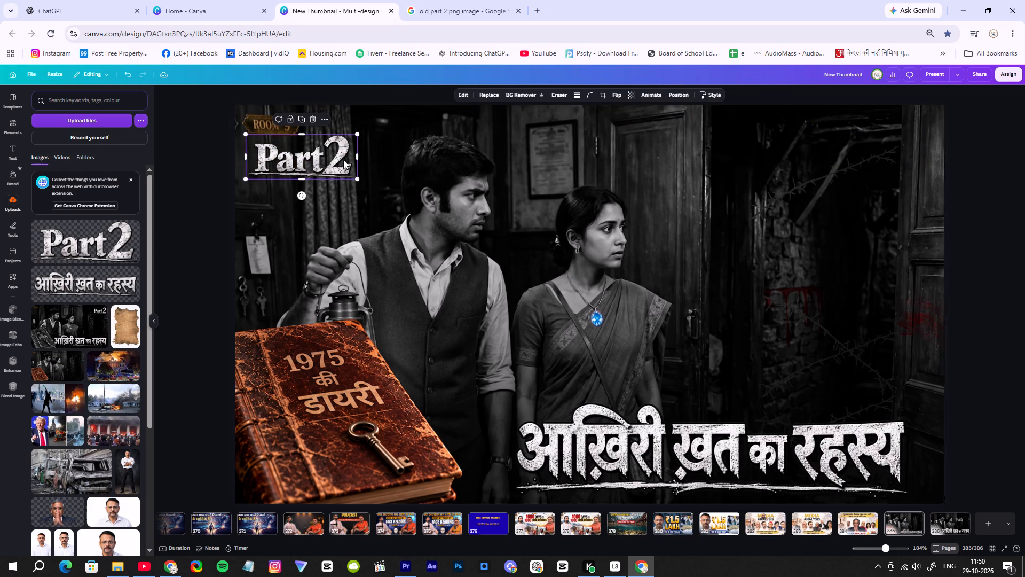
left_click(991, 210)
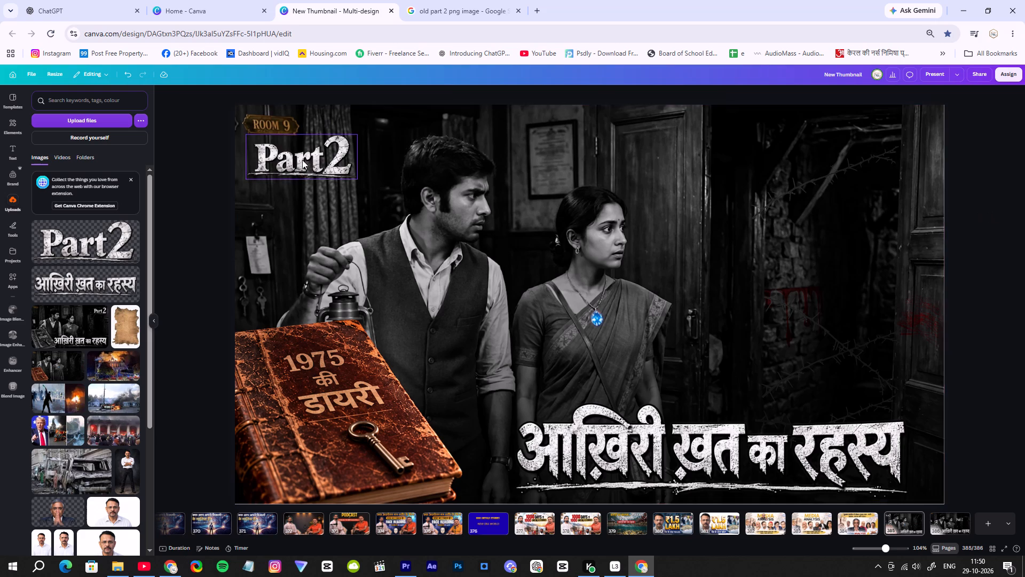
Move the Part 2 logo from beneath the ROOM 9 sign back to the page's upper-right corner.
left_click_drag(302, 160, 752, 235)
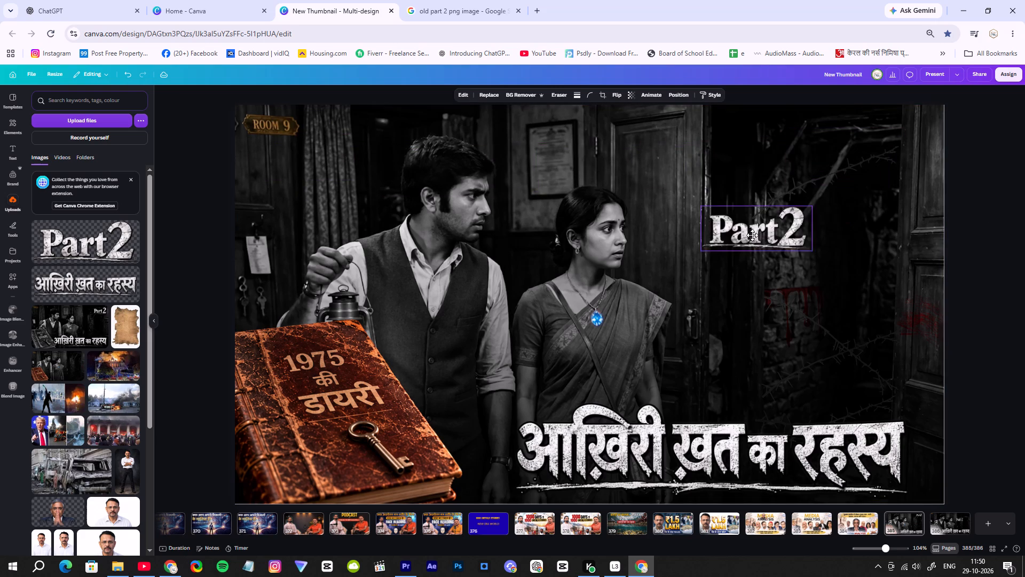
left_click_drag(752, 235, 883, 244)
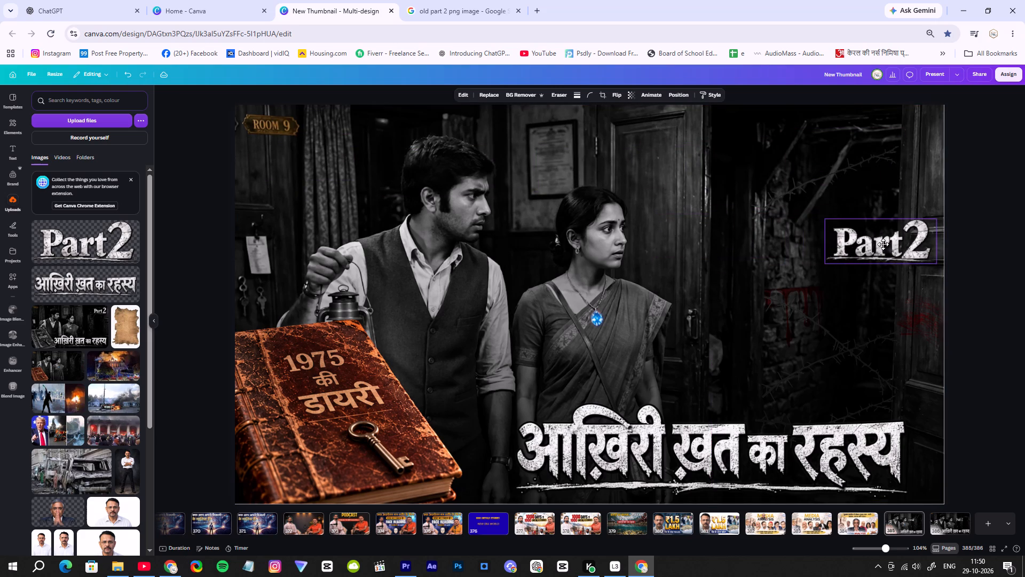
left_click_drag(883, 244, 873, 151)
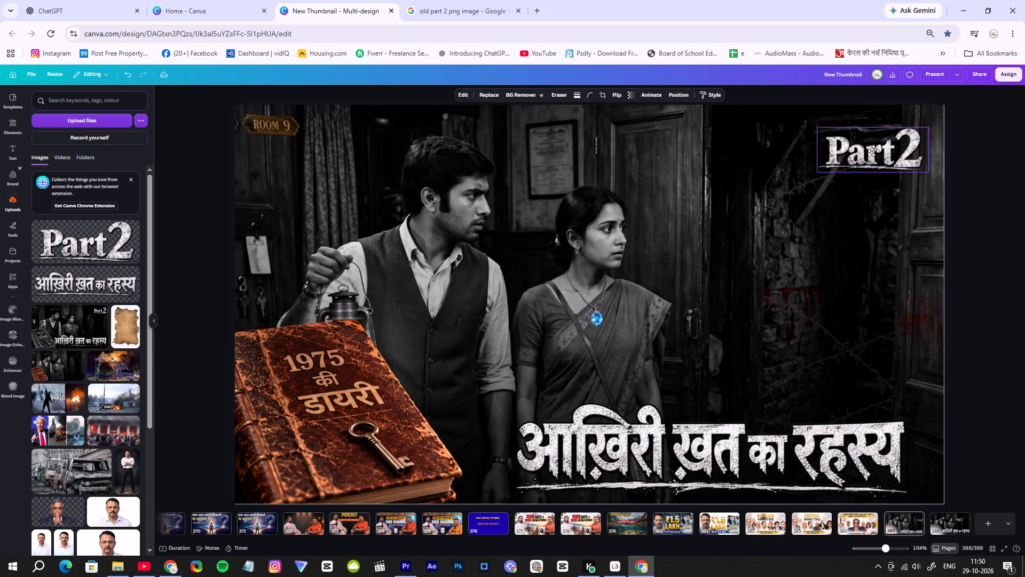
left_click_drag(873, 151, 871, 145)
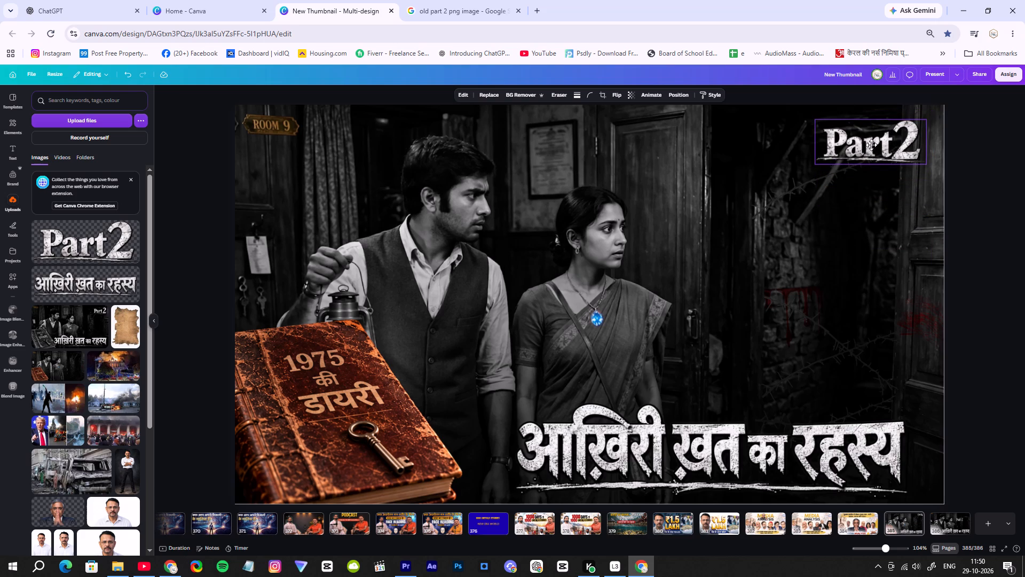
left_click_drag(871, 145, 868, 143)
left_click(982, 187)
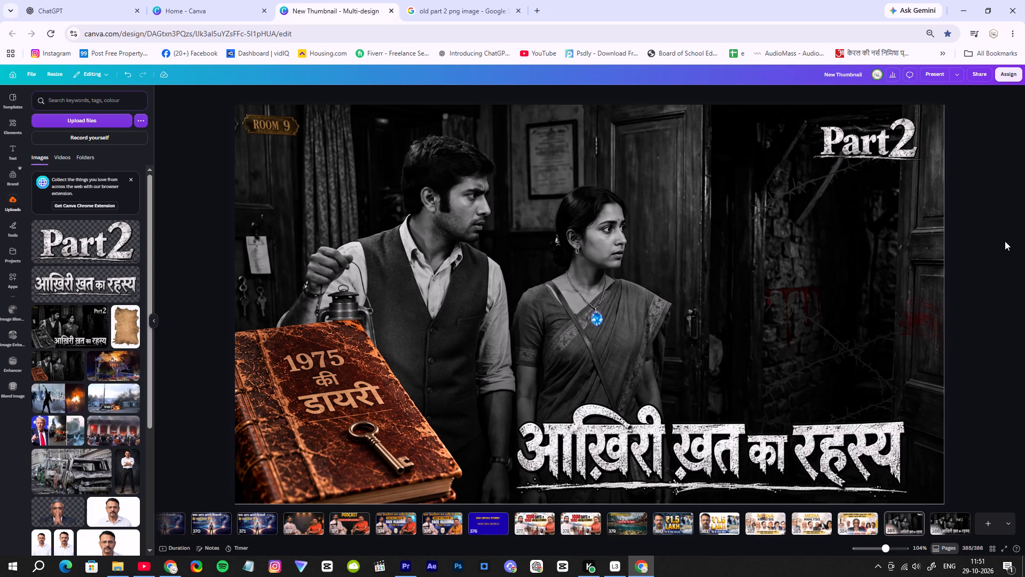
Shrink the आख़िरी ख़त का रहस्य title logo and shift it into the page's lower-right corner.
left_click(698, 445)
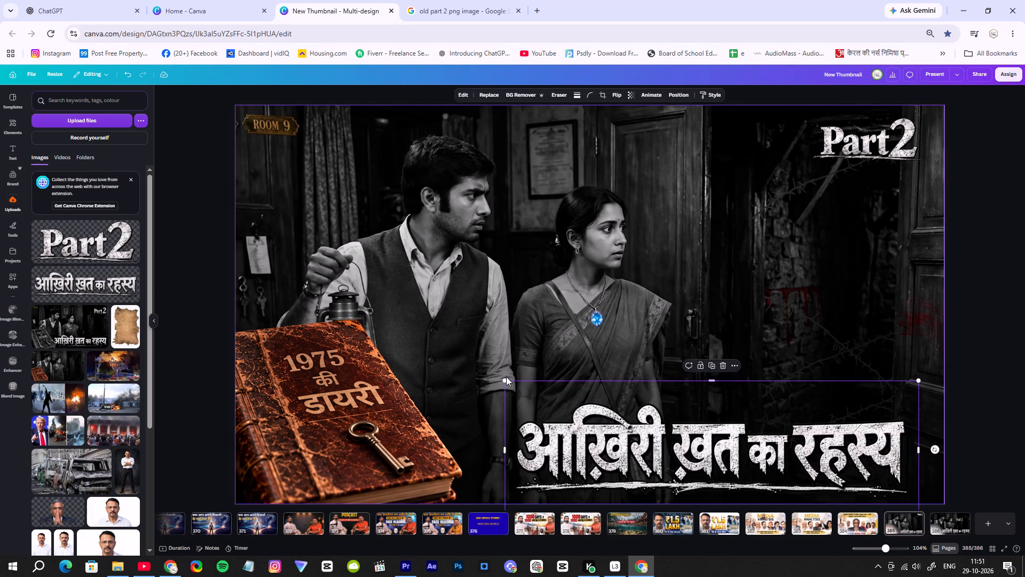
left_click_drag(505, 380, 565, 416)
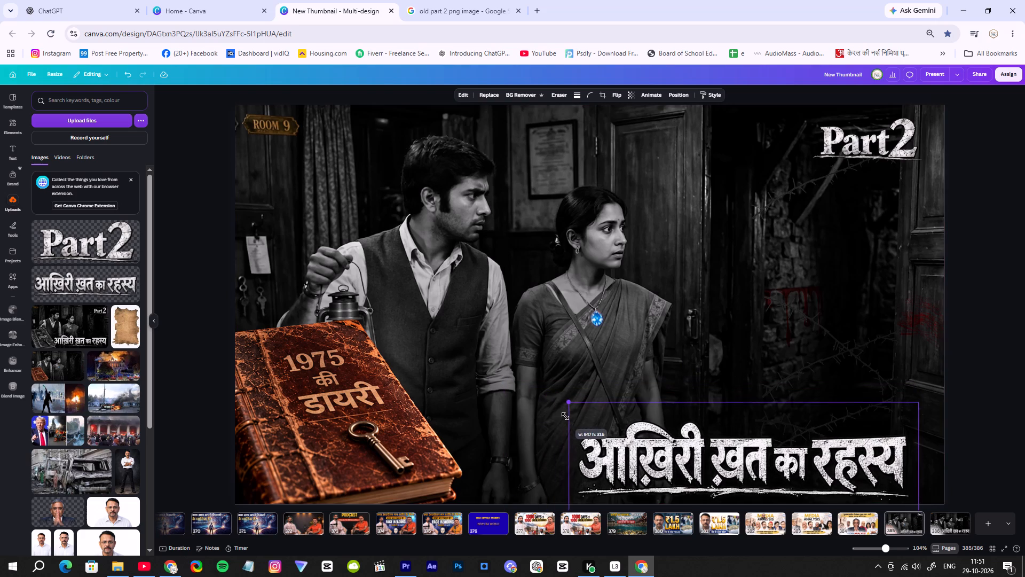
left_click_drag(565, 416, 579, 420)
left_click_drag(684, 472, 705, 458)
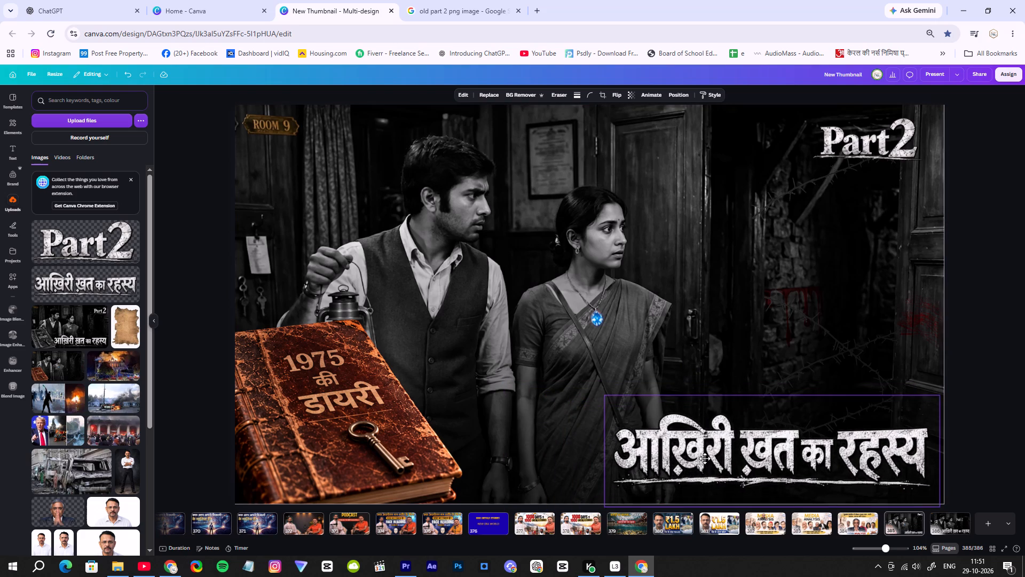
left_click_drag(705, 458, 704, 463)
left_click(980, 385)
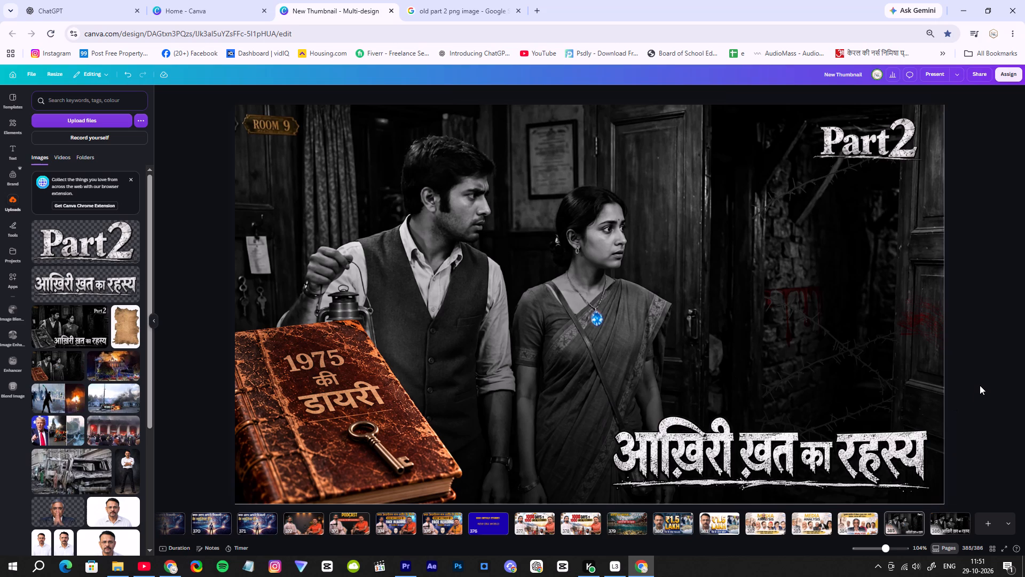
Move the Part 2 logo directly above the right end of the Hindi title logo.
left_click_drag(874, 157, 861, 253)
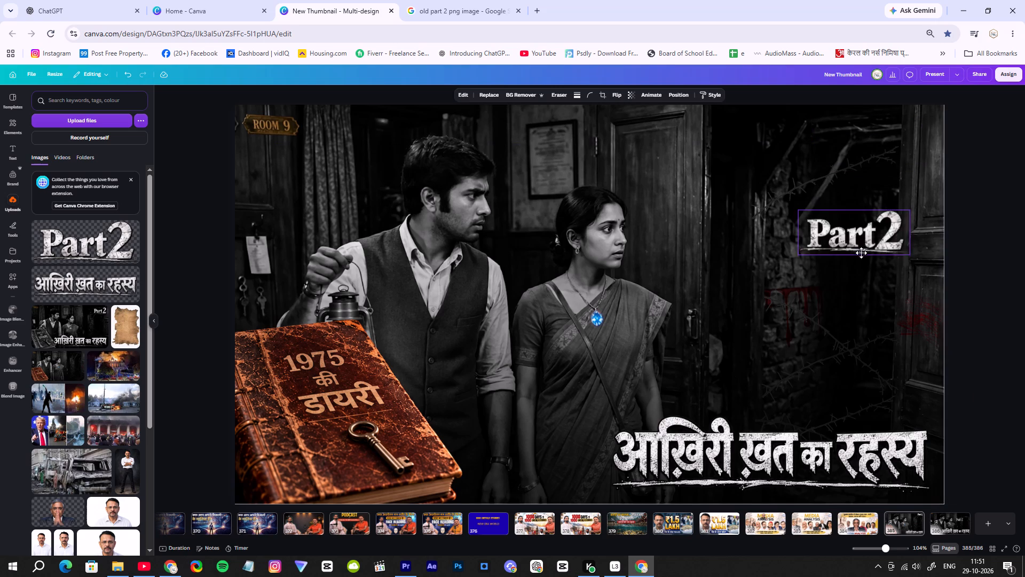
left_click_drag(861, 253, 885, 415)
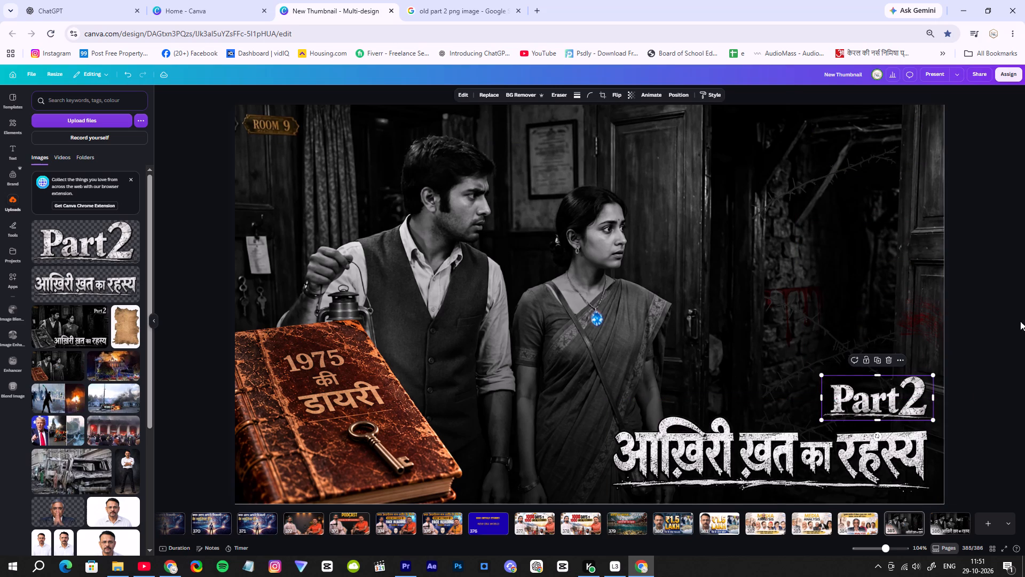
left_click(989, 339)
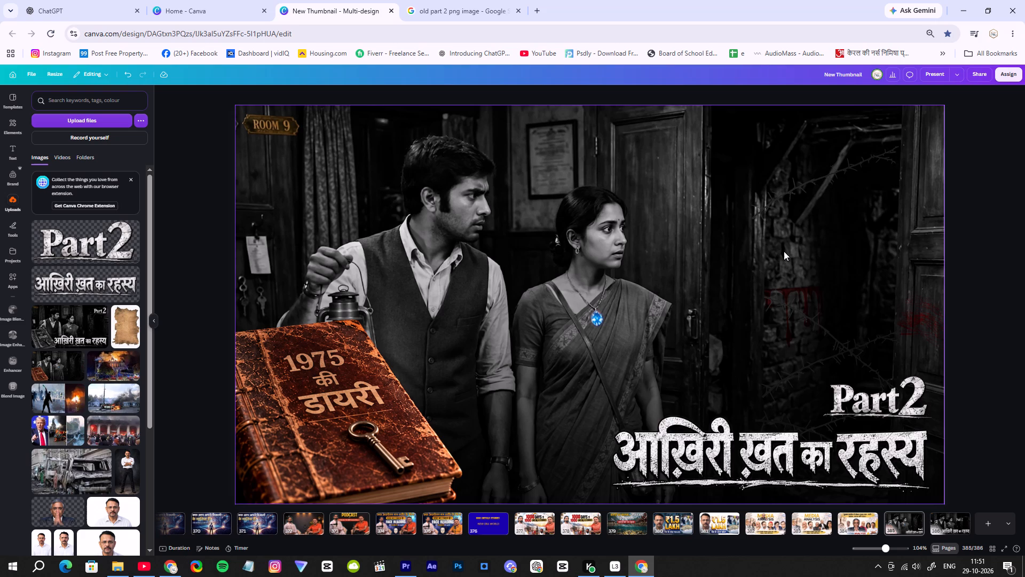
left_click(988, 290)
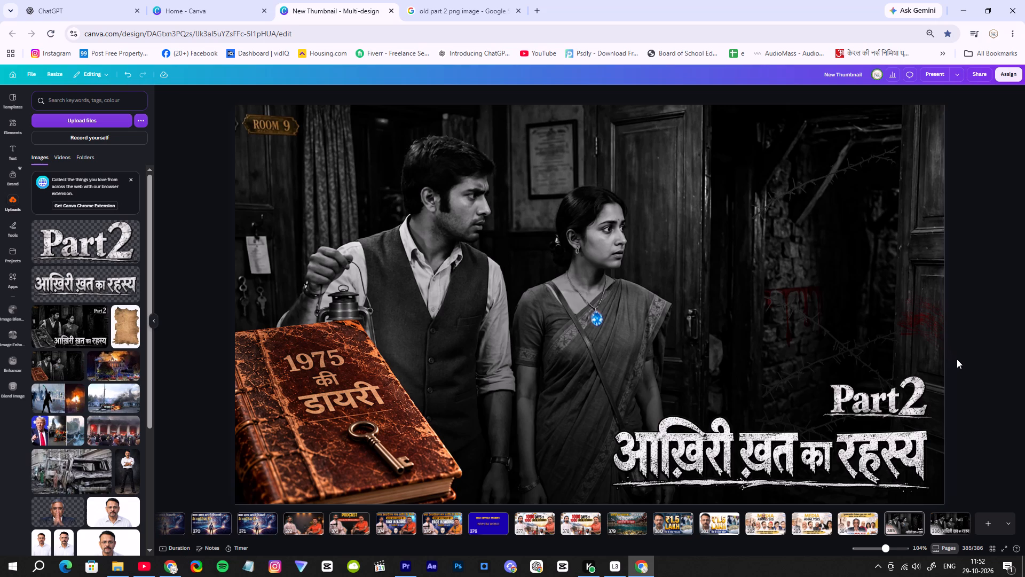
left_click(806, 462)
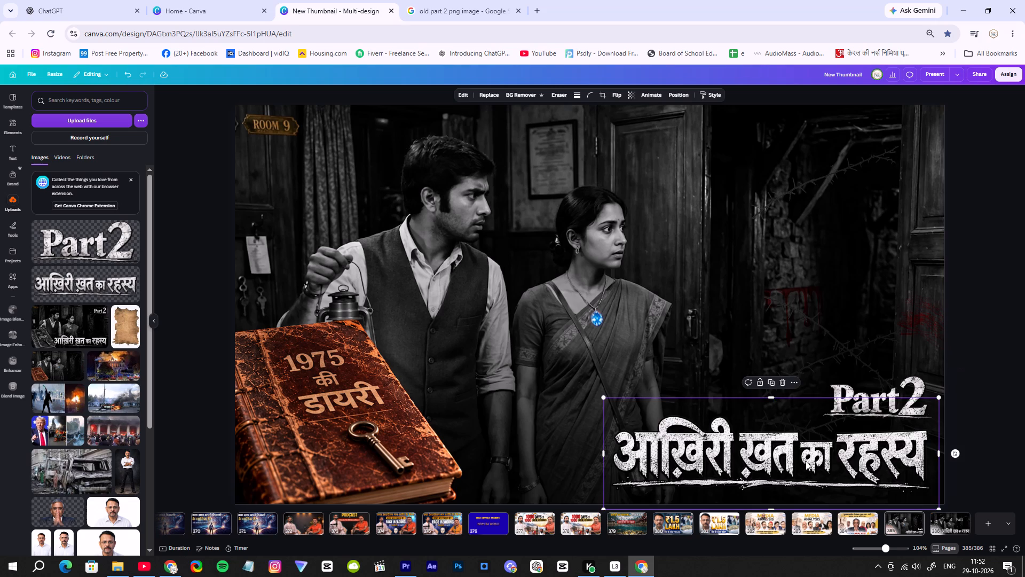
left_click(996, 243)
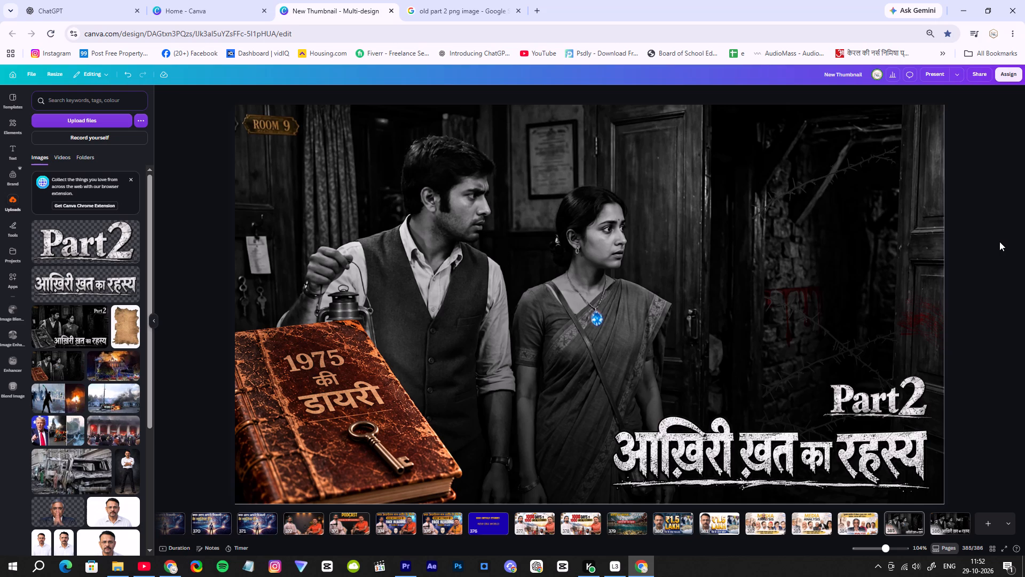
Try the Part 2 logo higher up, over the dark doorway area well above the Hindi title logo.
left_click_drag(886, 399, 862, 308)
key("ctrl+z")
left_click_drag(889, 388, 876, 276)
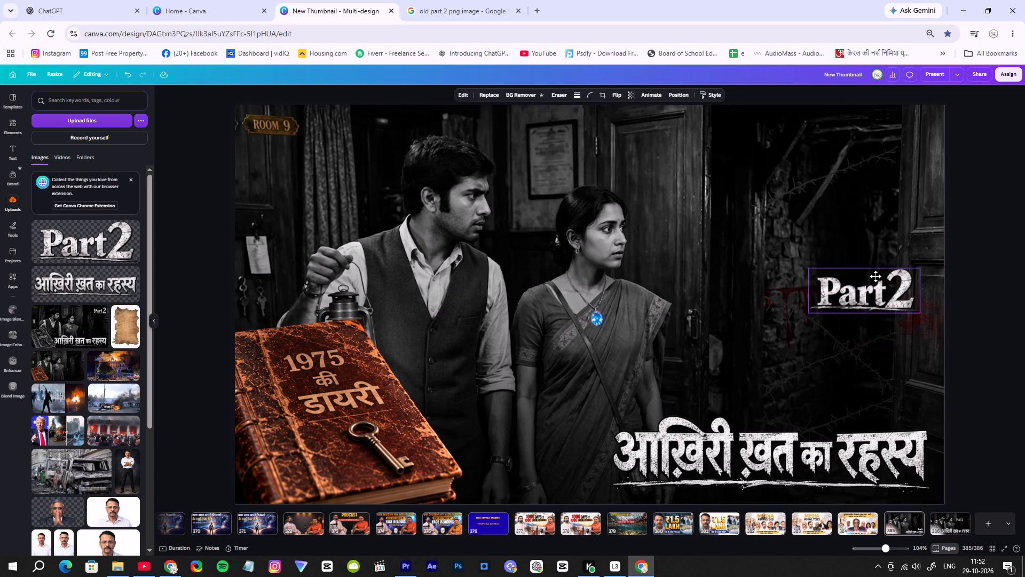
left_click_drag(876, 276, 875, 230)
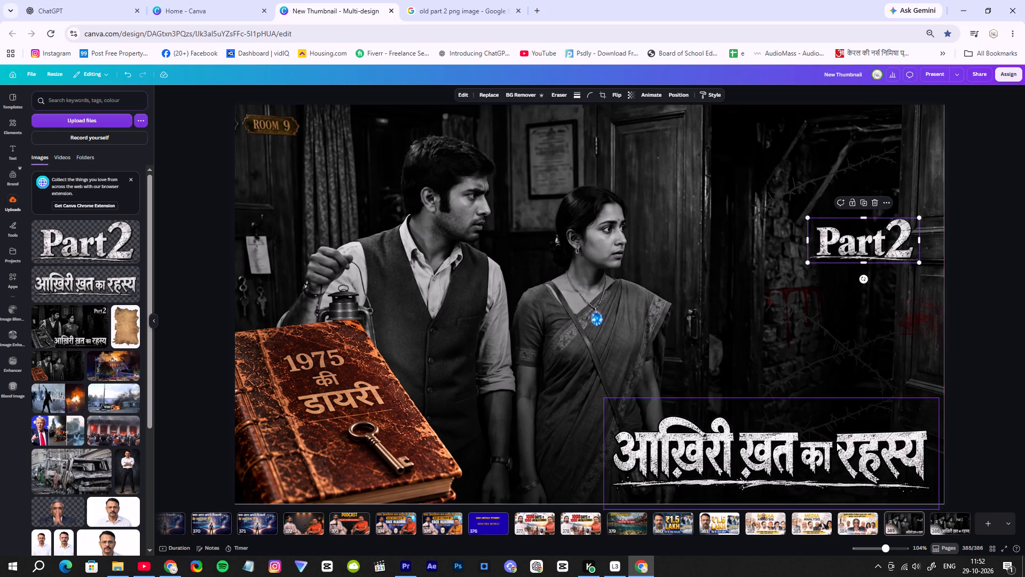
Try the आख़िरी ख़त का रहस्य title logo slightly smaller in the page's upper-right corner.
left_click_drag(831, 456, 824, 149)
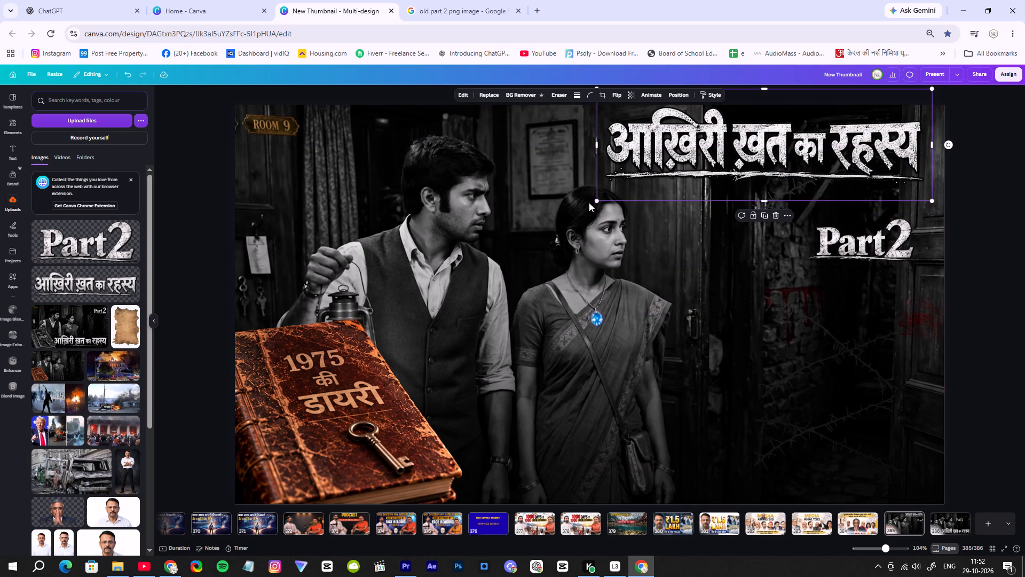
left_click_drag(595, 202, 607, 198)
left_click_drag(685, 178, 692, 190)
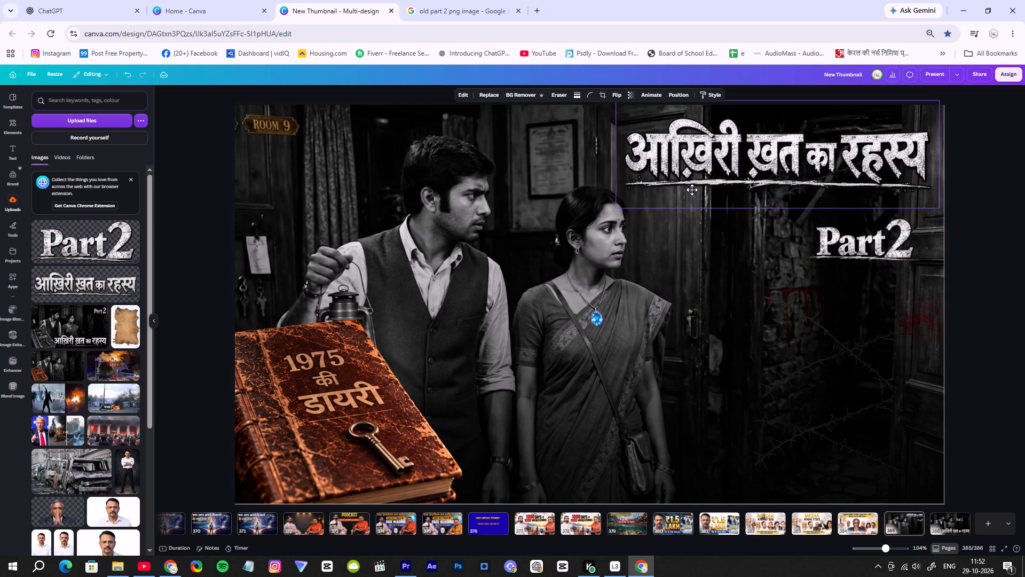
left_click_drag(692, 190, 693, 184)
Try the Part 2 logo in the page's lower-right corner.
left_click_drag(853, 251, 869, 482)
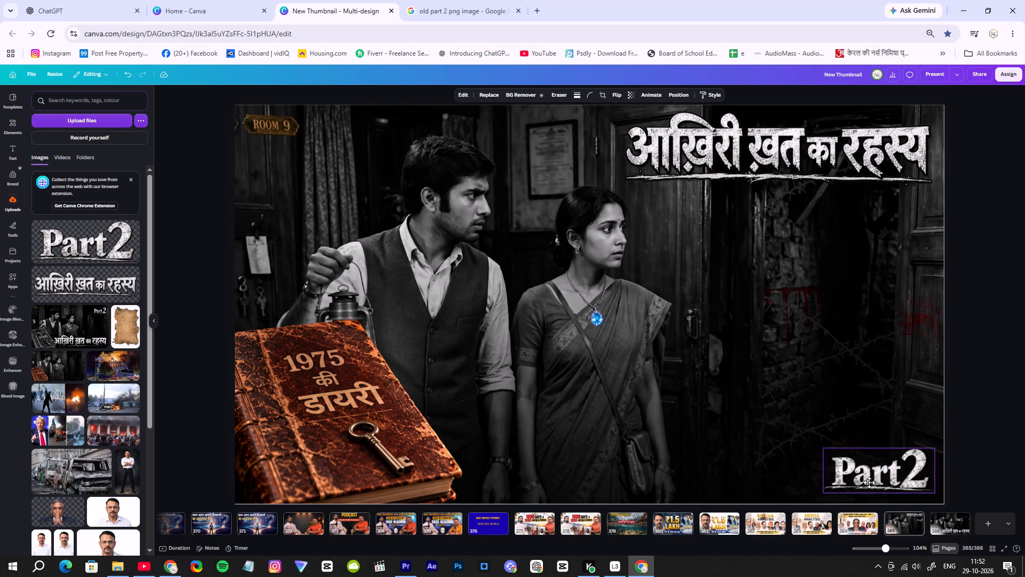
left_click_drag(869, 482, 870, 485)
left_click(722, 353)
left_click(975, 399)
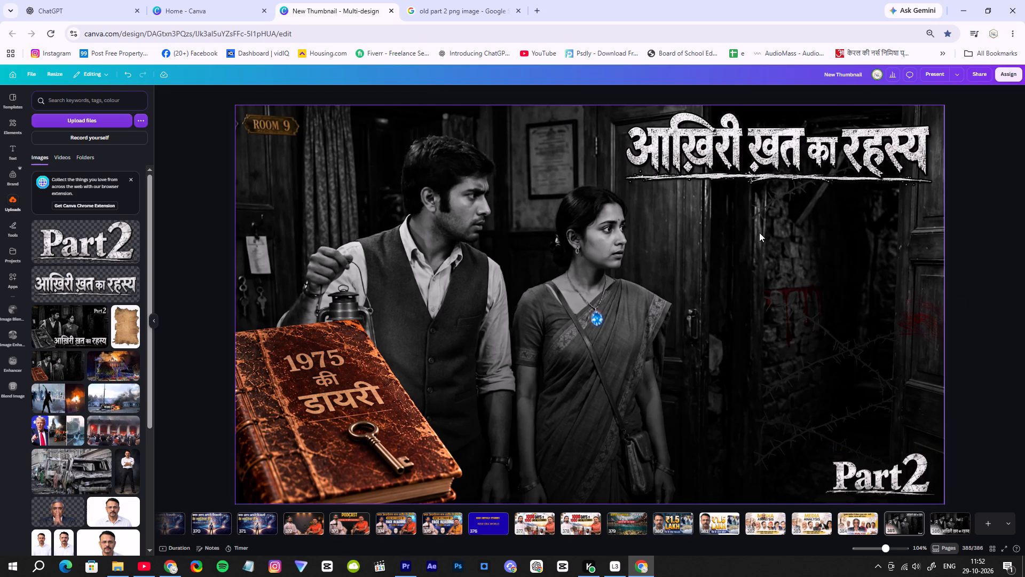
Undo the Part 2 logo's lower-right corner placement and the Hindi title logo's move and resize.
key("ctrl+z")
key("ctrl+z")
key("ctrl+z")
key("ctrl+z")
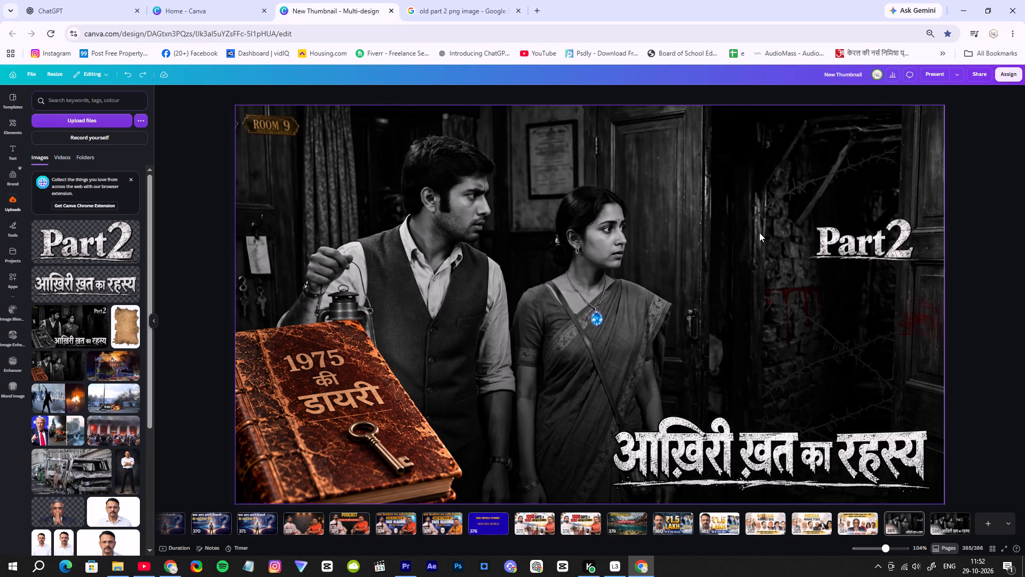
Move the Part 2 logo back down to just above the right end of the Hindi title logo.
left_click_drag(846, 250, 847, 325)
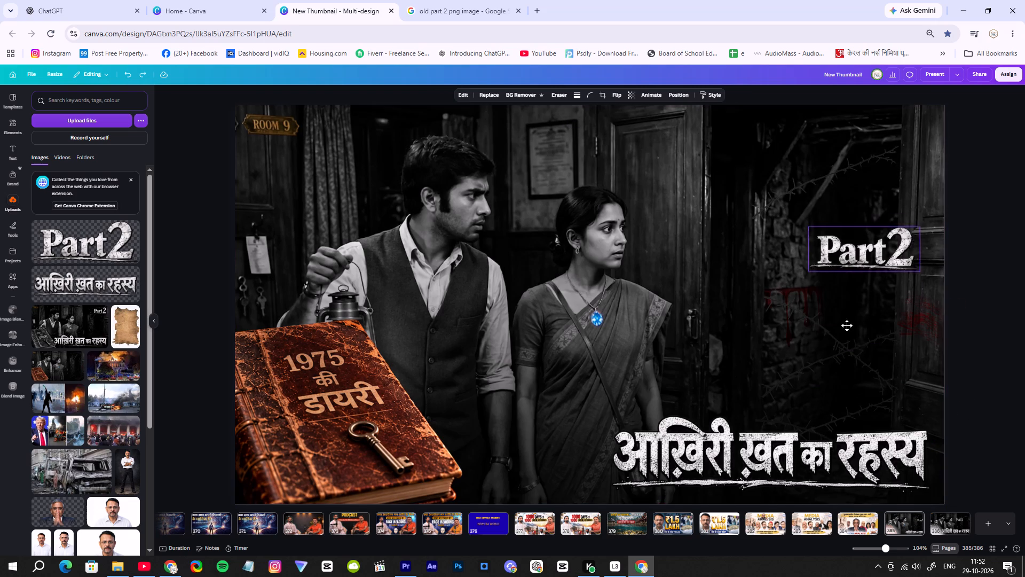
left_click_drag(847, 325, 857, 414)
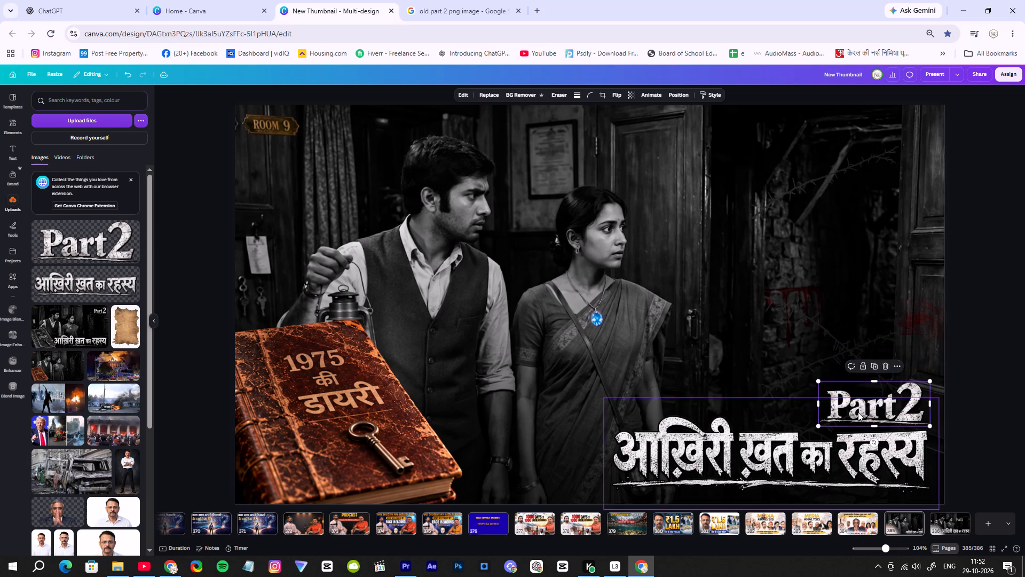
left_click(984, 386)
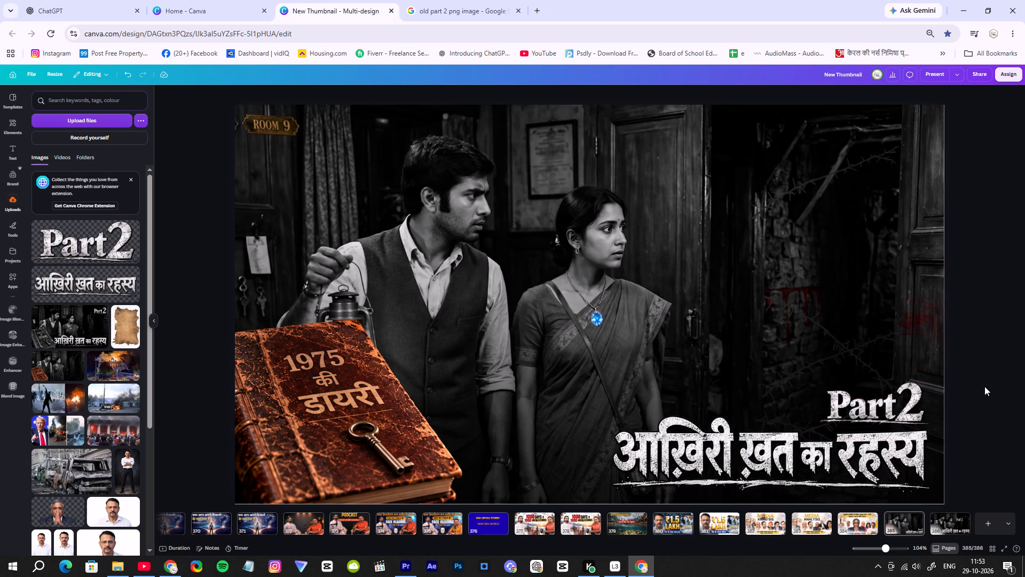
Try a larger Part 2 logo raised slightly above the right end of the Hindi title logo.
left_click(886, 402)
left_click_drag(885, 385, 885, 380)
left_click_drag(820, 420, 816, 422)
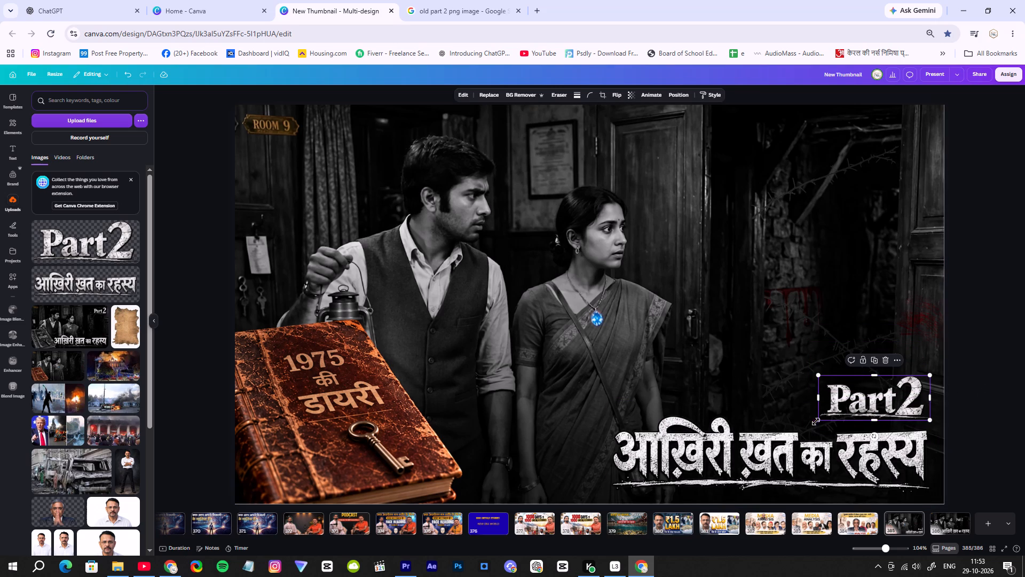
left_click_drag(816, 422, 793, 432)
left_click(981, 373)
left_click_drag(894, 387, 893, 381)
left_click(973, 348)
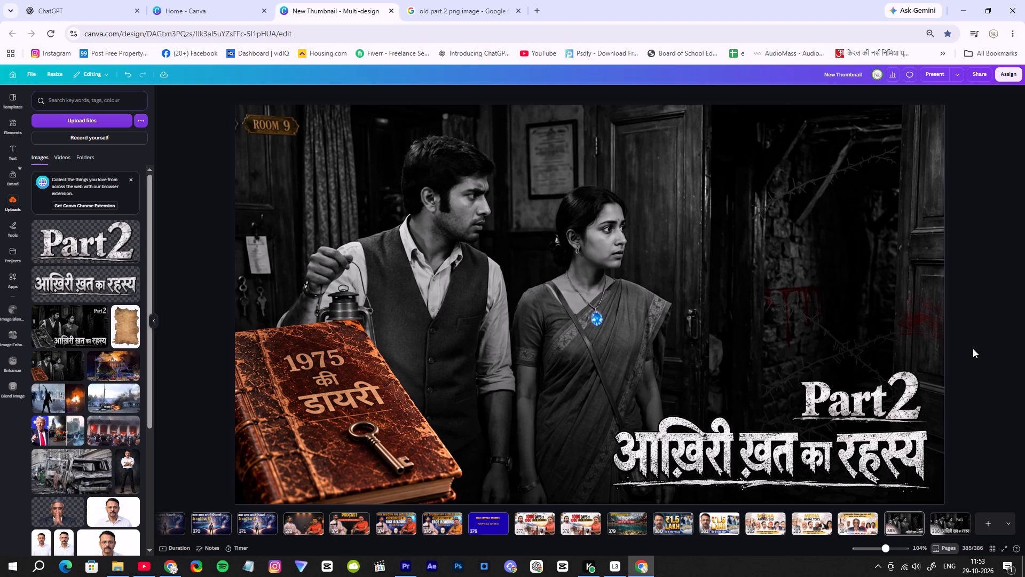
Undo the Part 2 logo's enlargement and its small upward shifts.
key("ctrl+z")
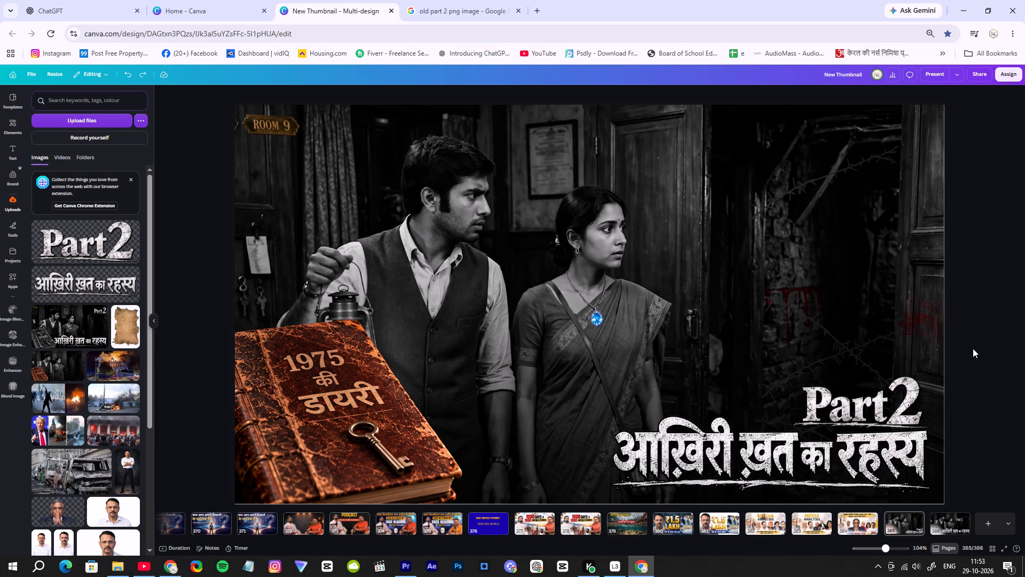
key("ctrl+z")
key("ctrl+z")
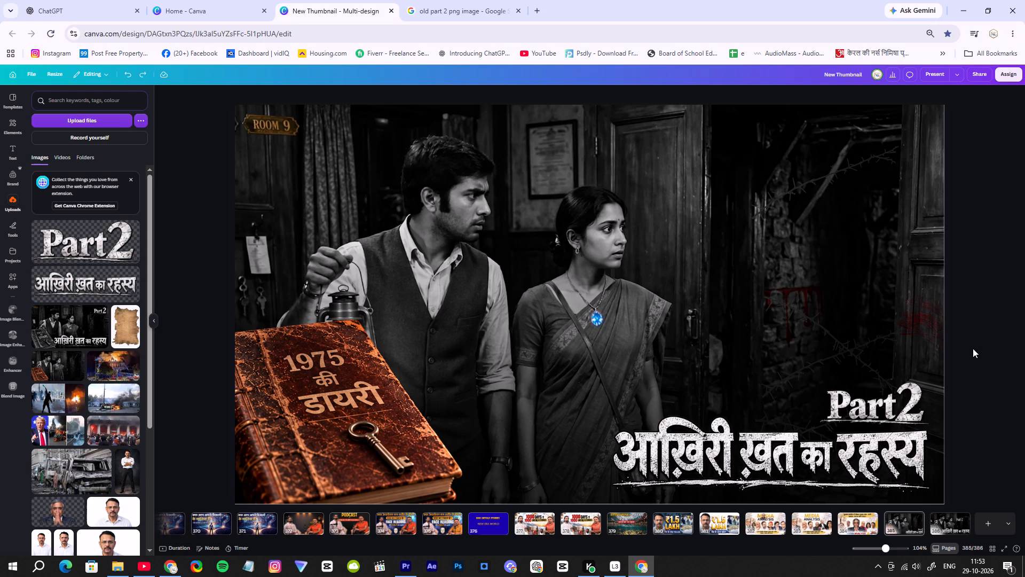
Shrink the आख़िरी ख़त का रहस्य title logo toward the page's lower-right corner.
left_click(752, 461)
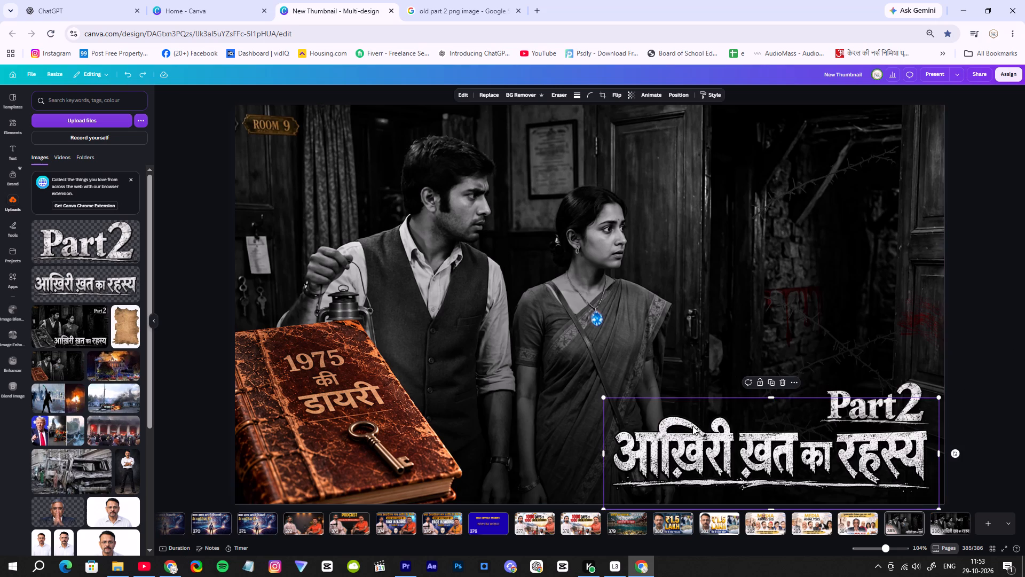
left_click_drag(603, 396, 676, 440)
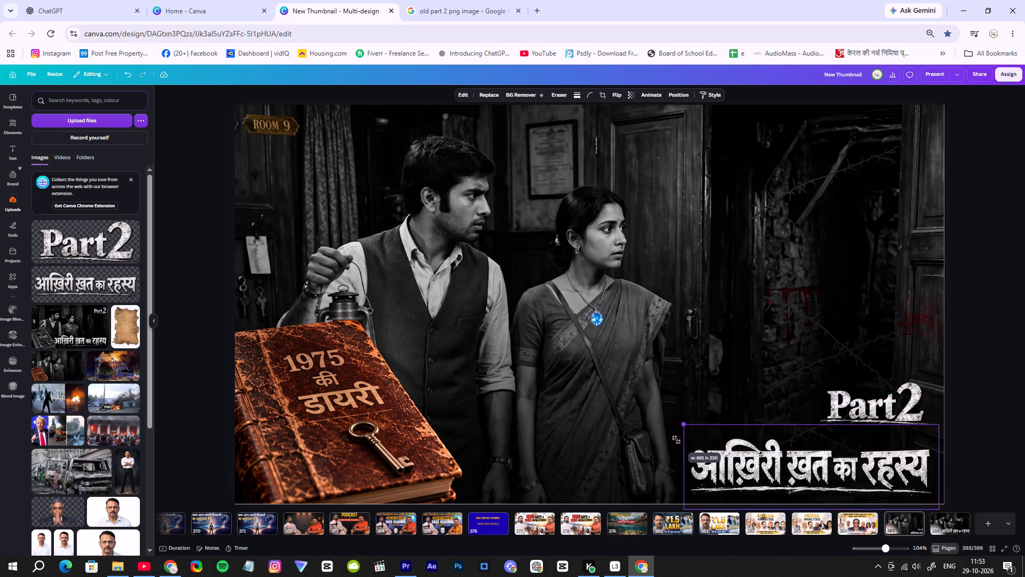
left_click_drag(676, 440, 665, 435)
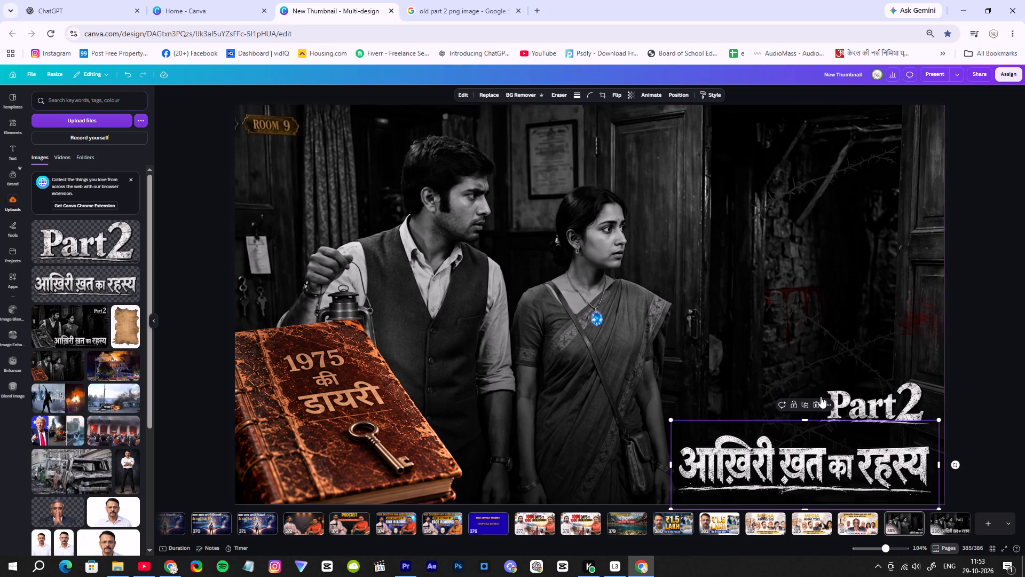
left_click(995, 392)
Shrink the Part 2 logo and nudge it into place above the right end of the smaller Hindi title.
left_click(917, 392)
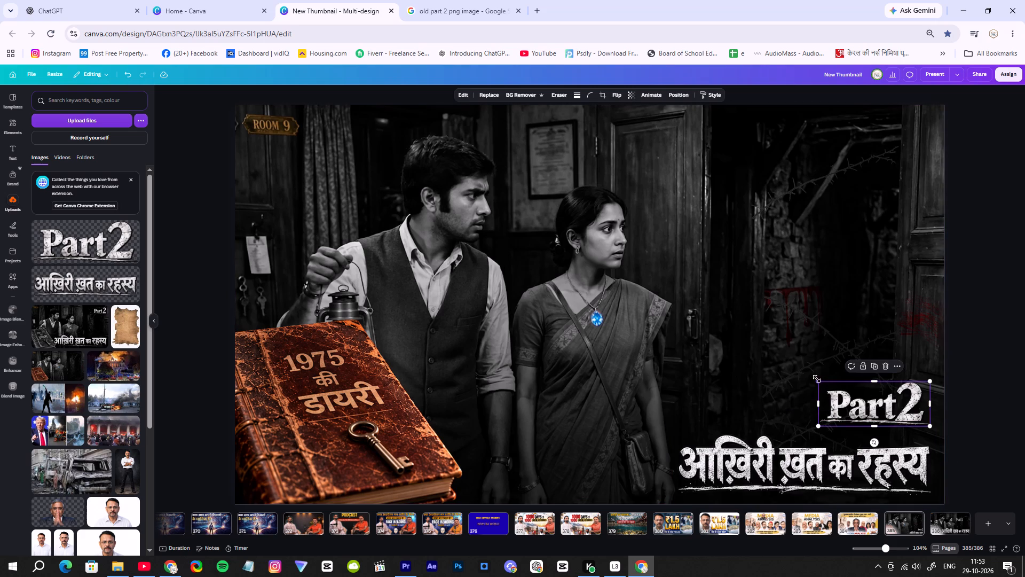
left_click_drag(817, 383, 840, 390)
left_click(973, 397)
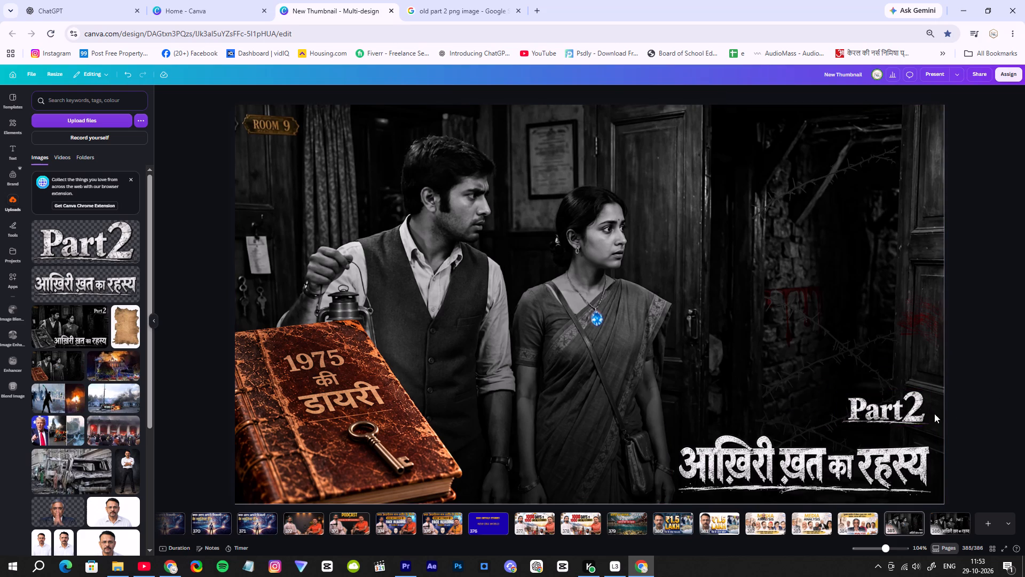
left_click(903, 404)
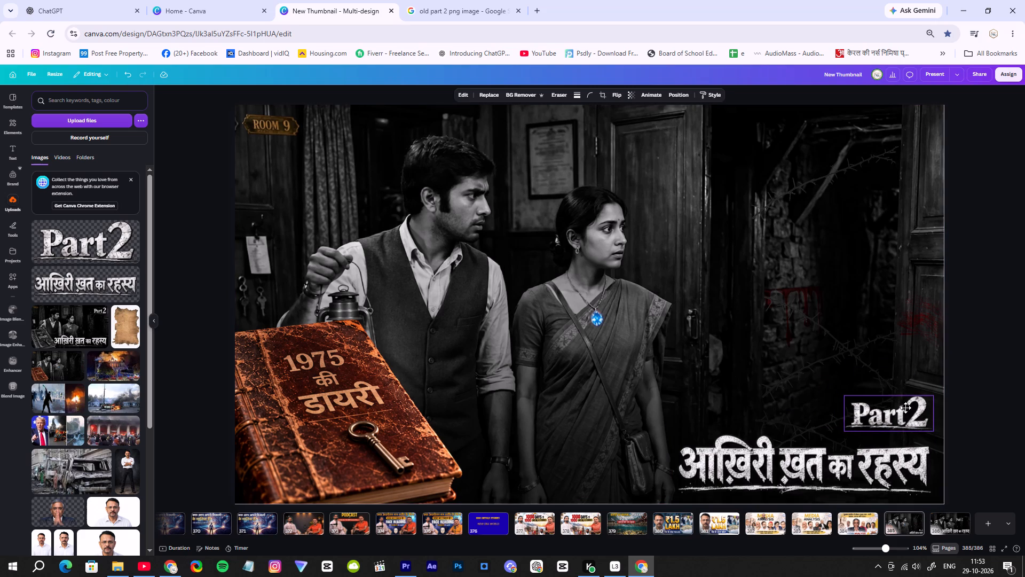
left_click(982, 401)
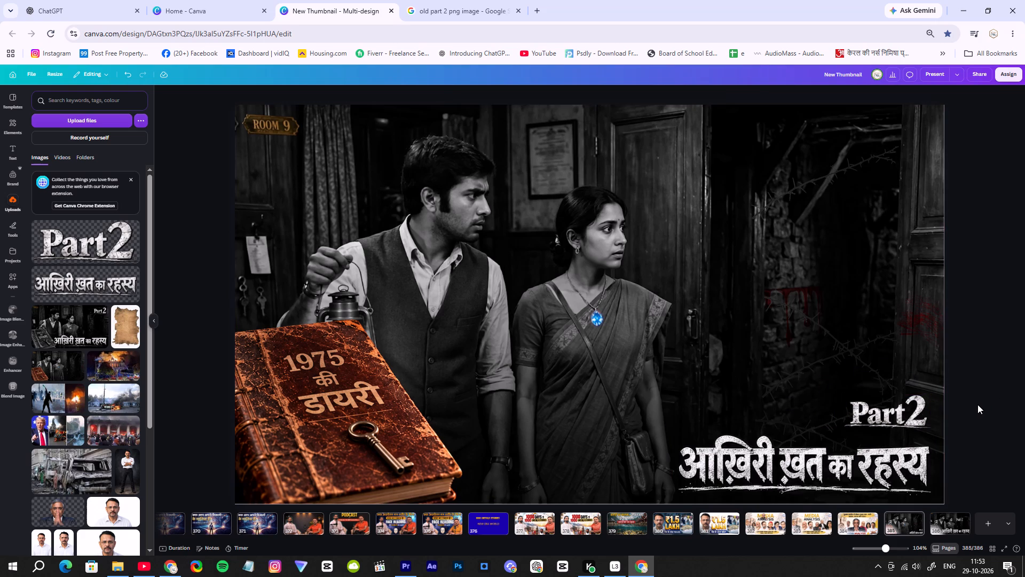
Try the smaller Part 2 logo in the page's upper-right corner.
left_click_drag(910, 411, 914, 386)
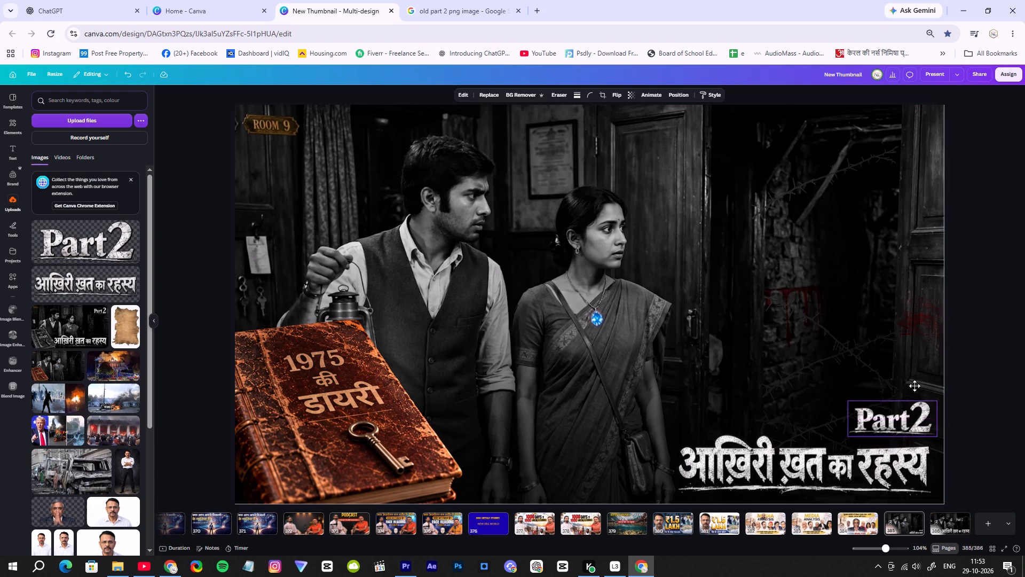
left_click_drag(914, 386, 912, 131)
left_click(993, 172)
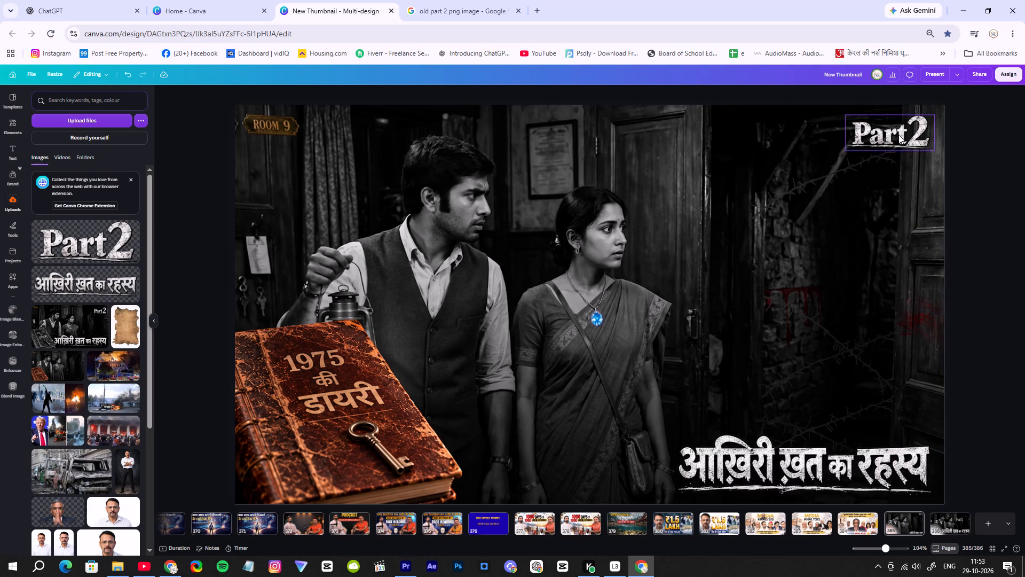
Move the Part 2 logo down to sit closely above the right end of the Hindi title logo.
left_click_drag(897, 130, 897, 414)
left_click(990, 402)
left_click(919, 411)
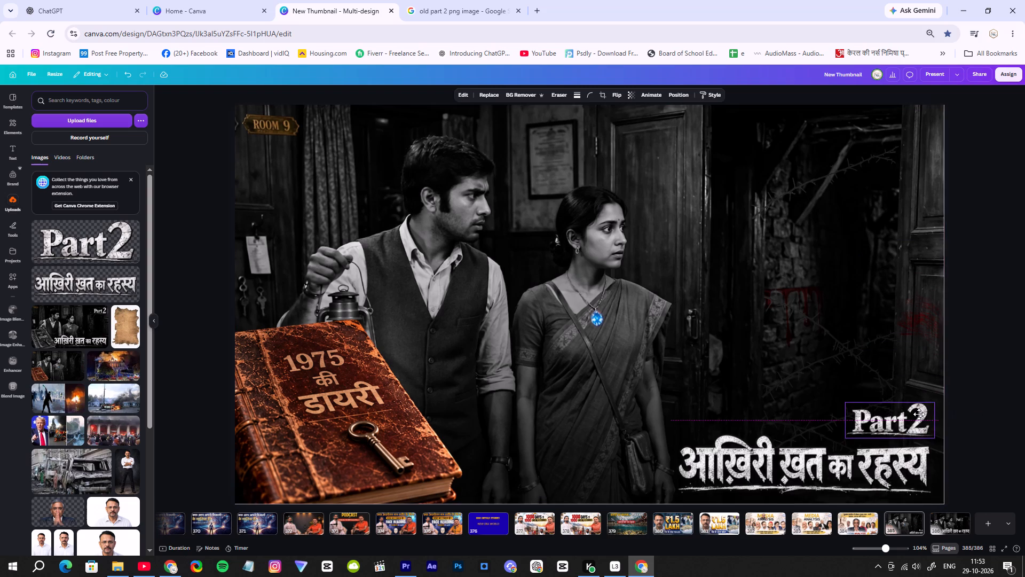
left_click(982, 400)
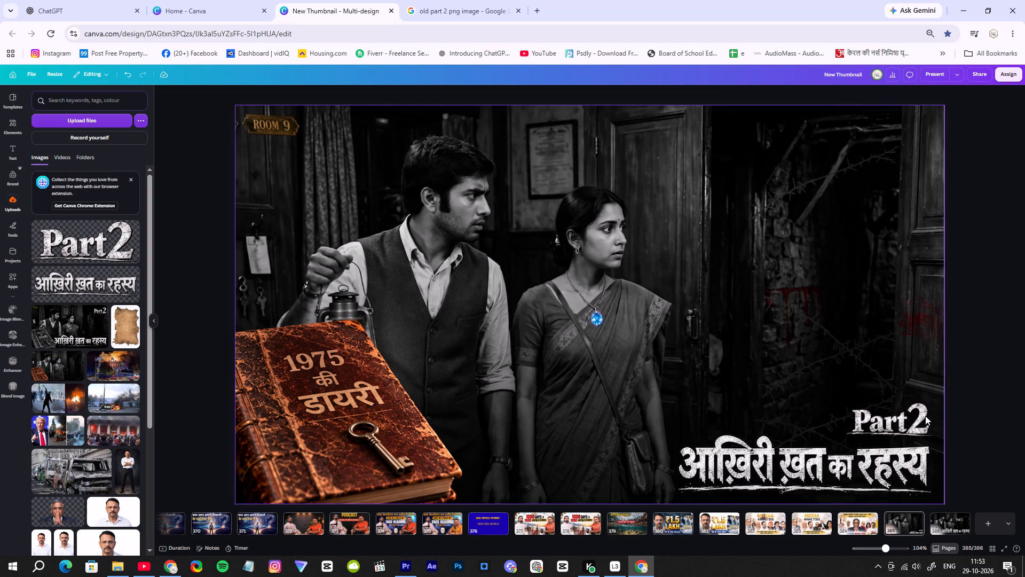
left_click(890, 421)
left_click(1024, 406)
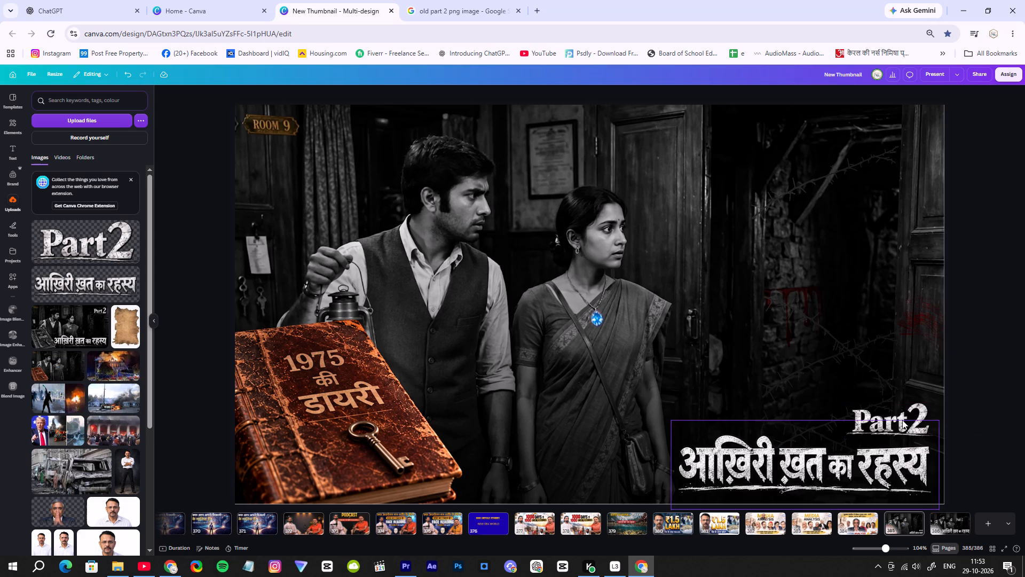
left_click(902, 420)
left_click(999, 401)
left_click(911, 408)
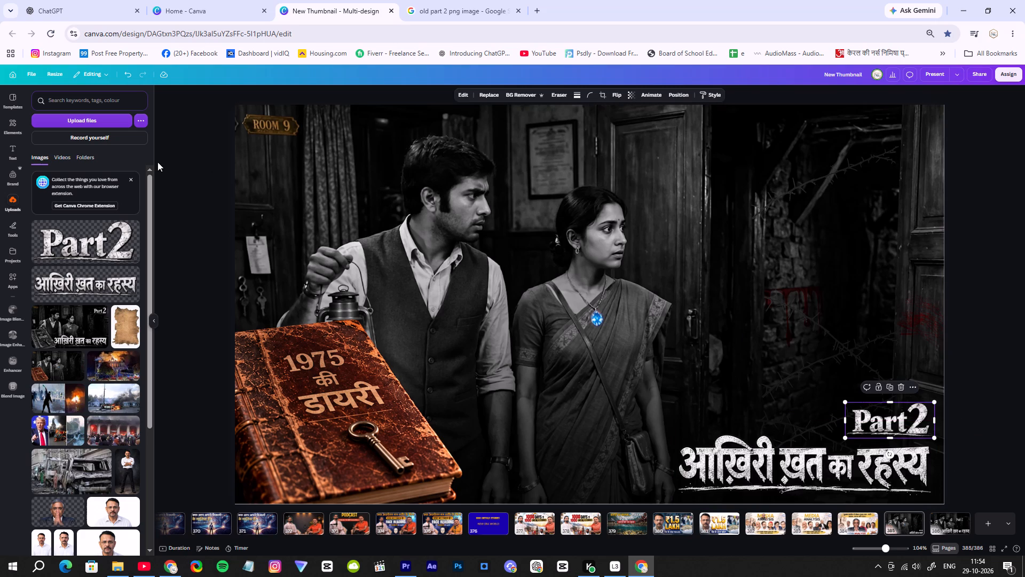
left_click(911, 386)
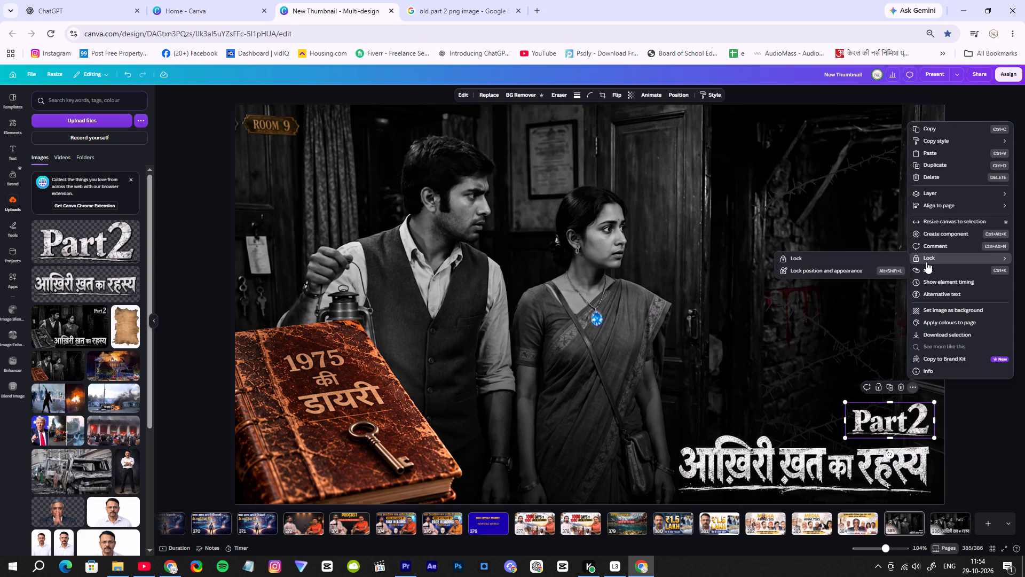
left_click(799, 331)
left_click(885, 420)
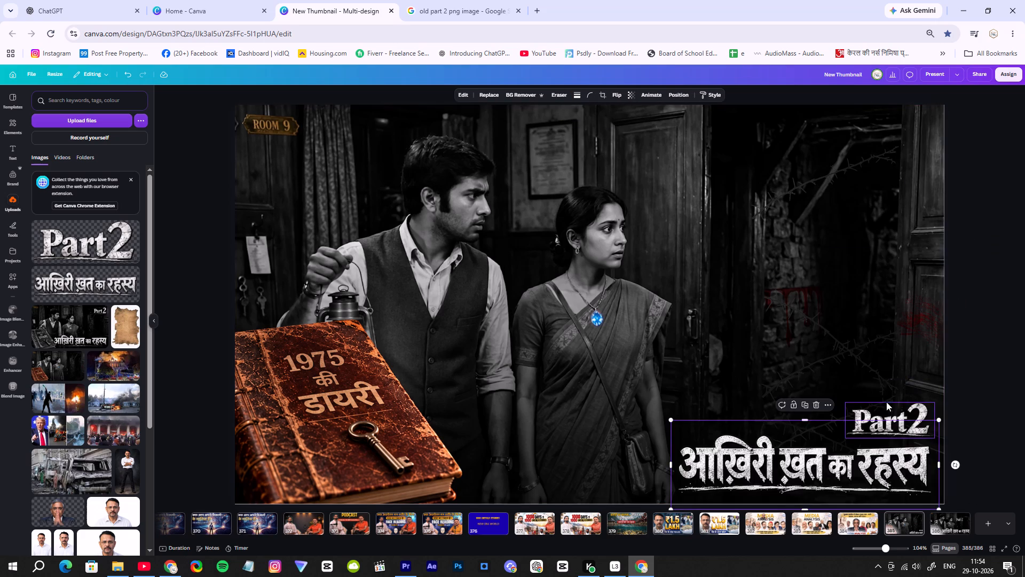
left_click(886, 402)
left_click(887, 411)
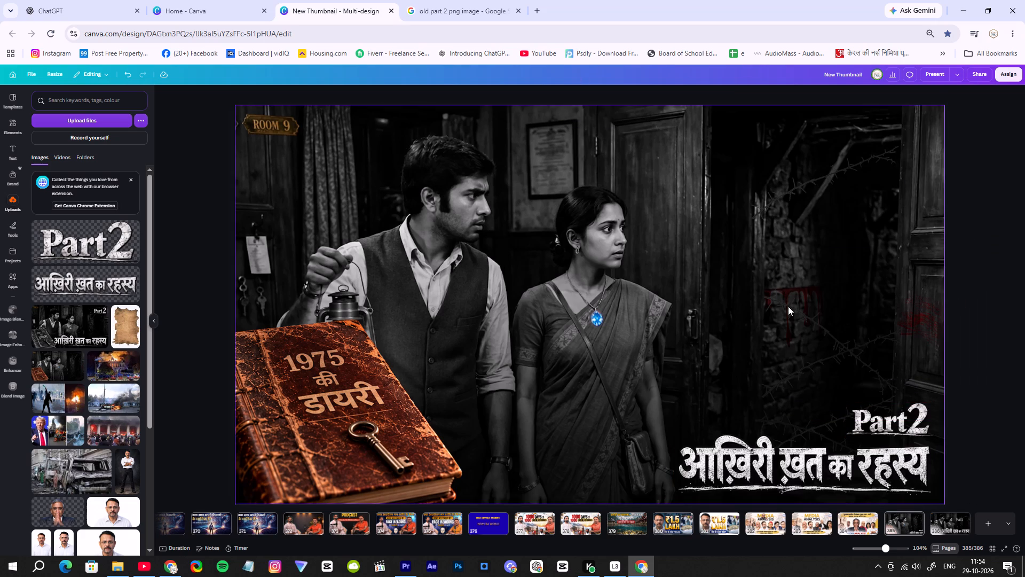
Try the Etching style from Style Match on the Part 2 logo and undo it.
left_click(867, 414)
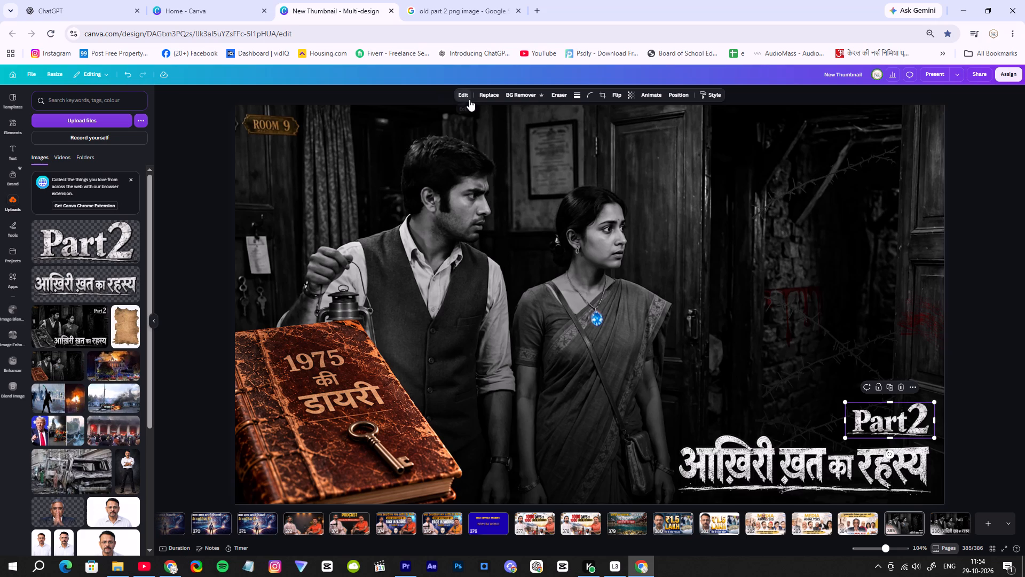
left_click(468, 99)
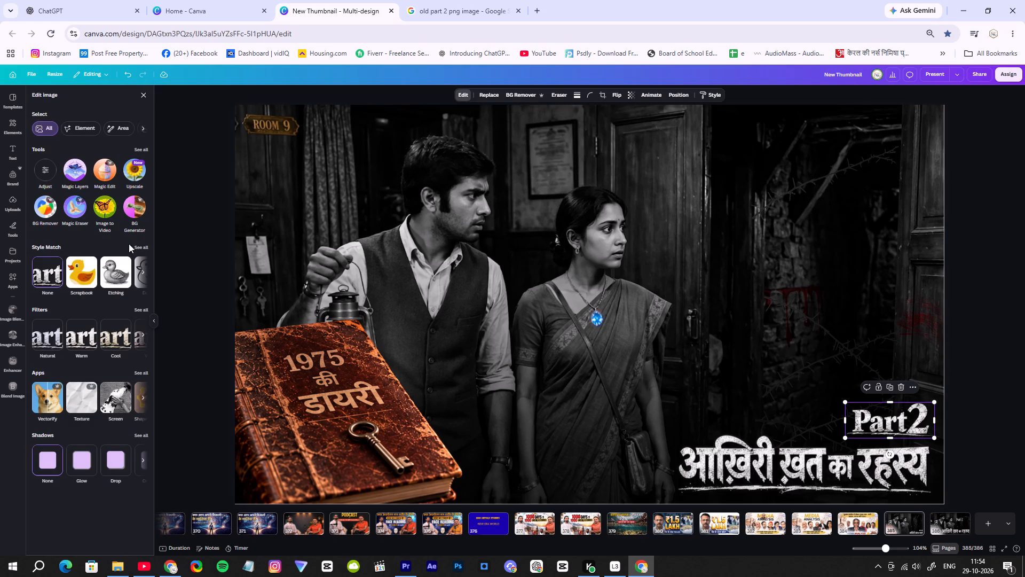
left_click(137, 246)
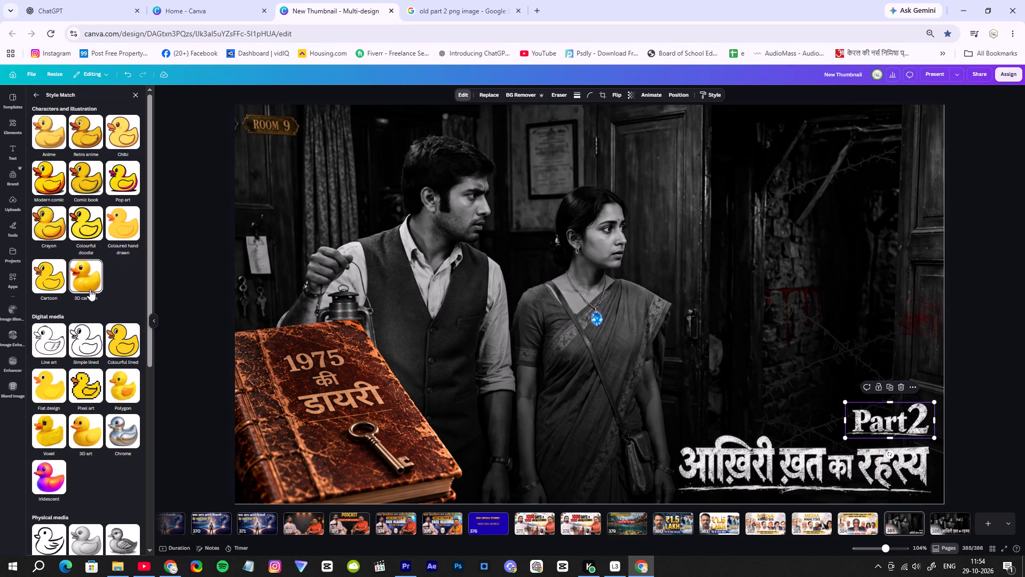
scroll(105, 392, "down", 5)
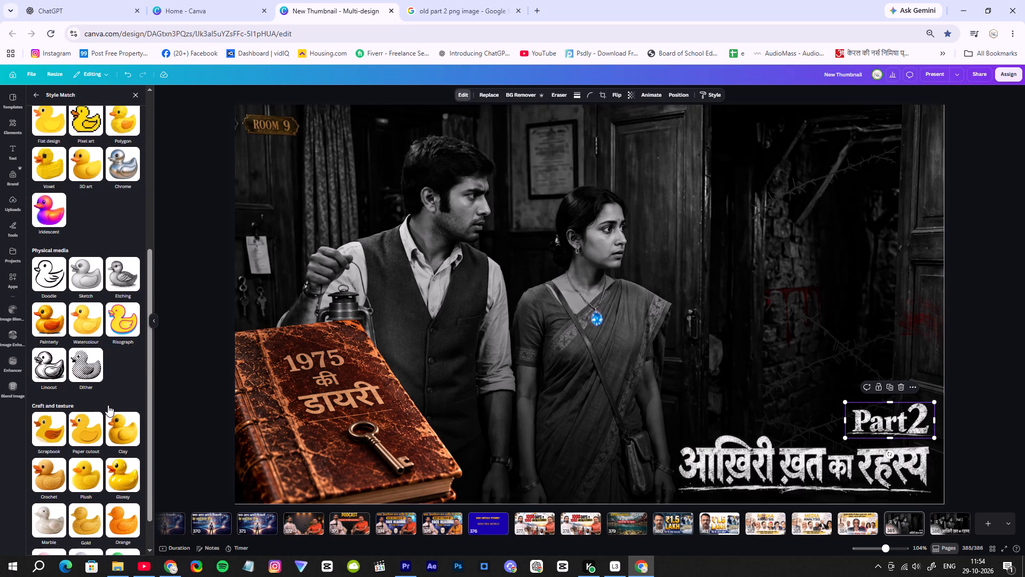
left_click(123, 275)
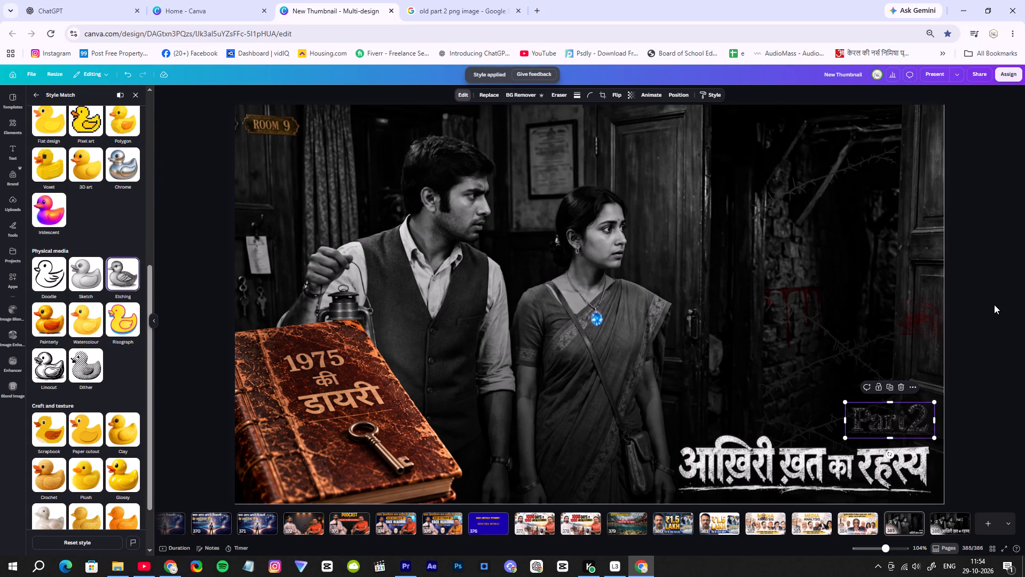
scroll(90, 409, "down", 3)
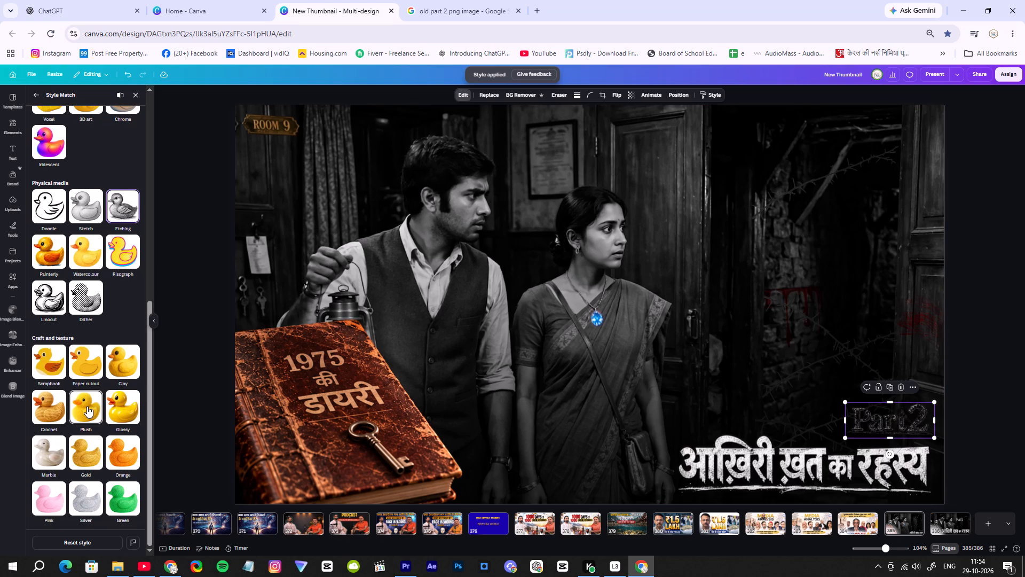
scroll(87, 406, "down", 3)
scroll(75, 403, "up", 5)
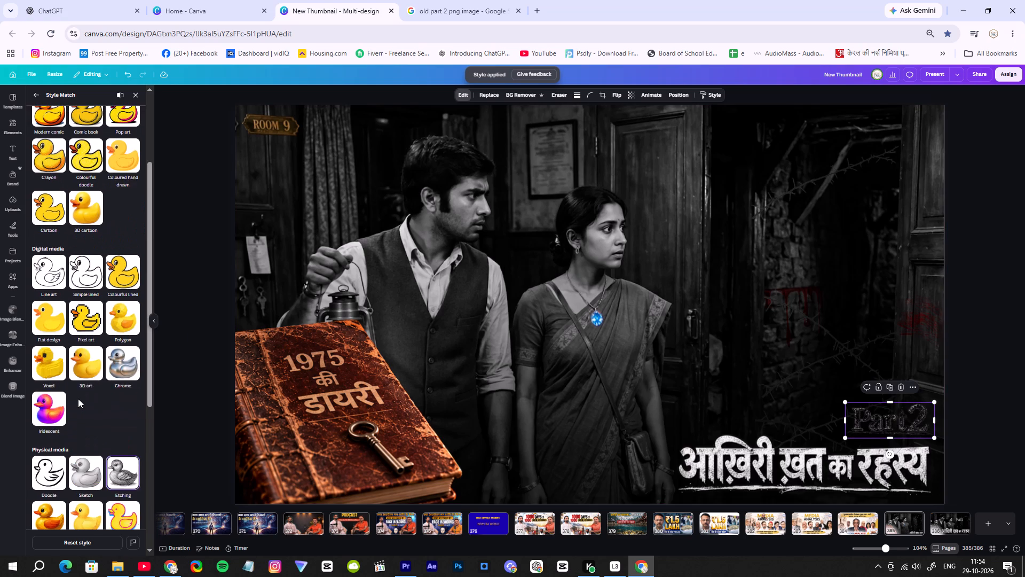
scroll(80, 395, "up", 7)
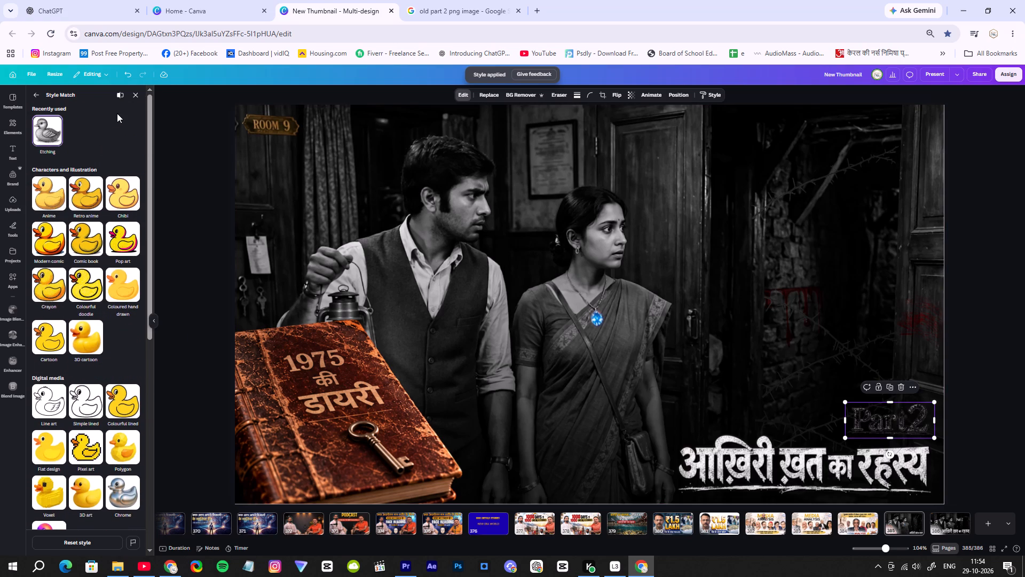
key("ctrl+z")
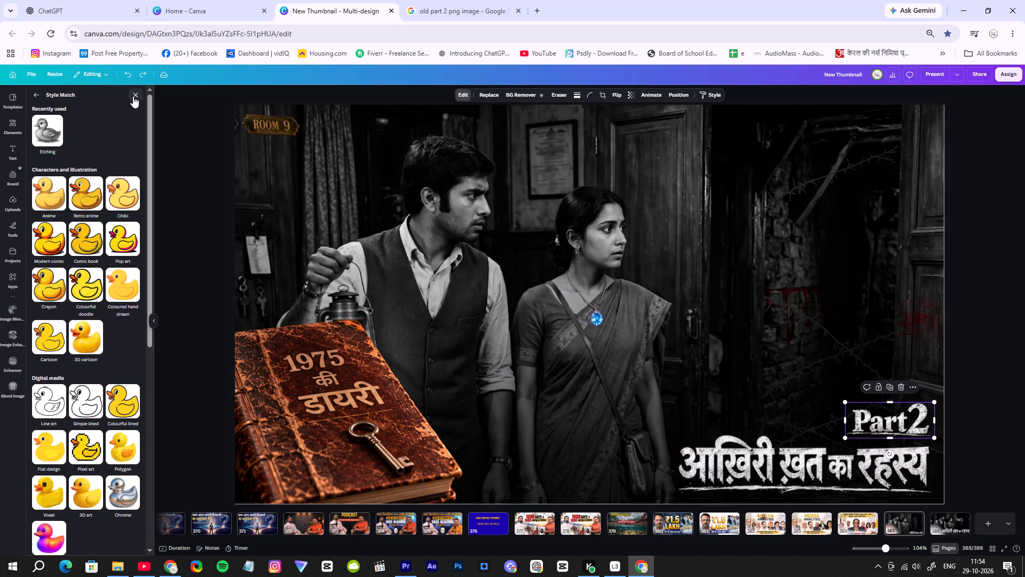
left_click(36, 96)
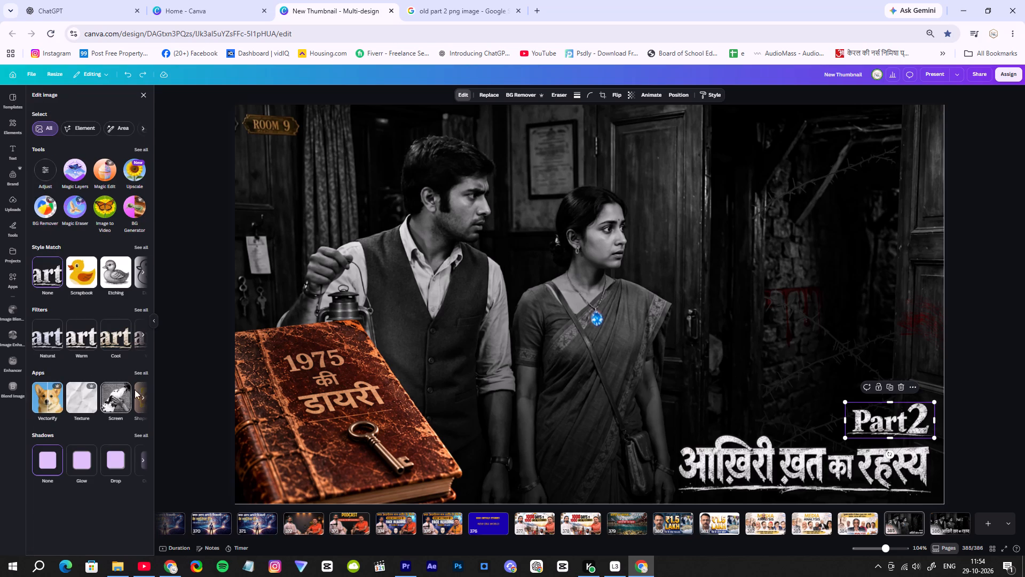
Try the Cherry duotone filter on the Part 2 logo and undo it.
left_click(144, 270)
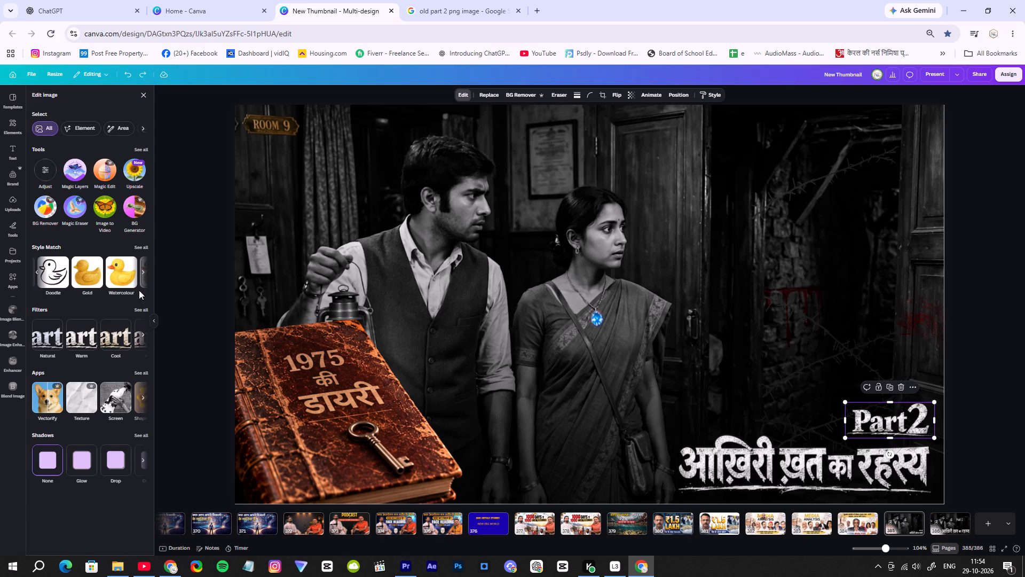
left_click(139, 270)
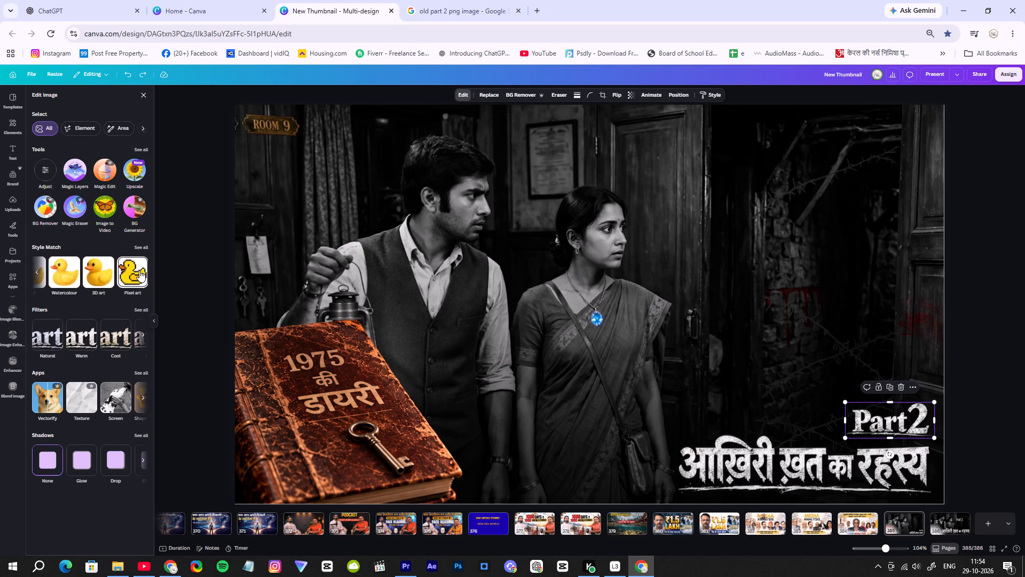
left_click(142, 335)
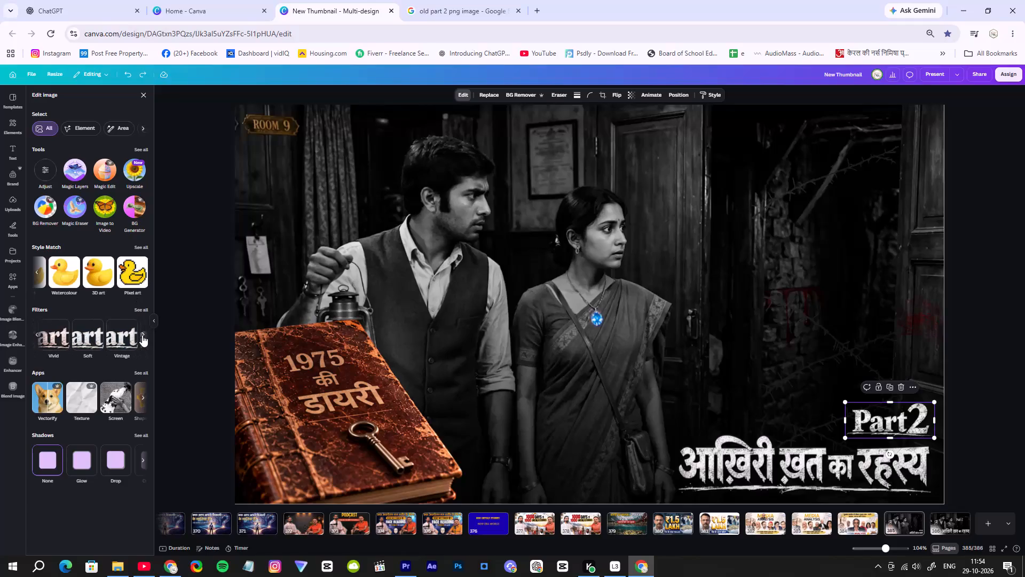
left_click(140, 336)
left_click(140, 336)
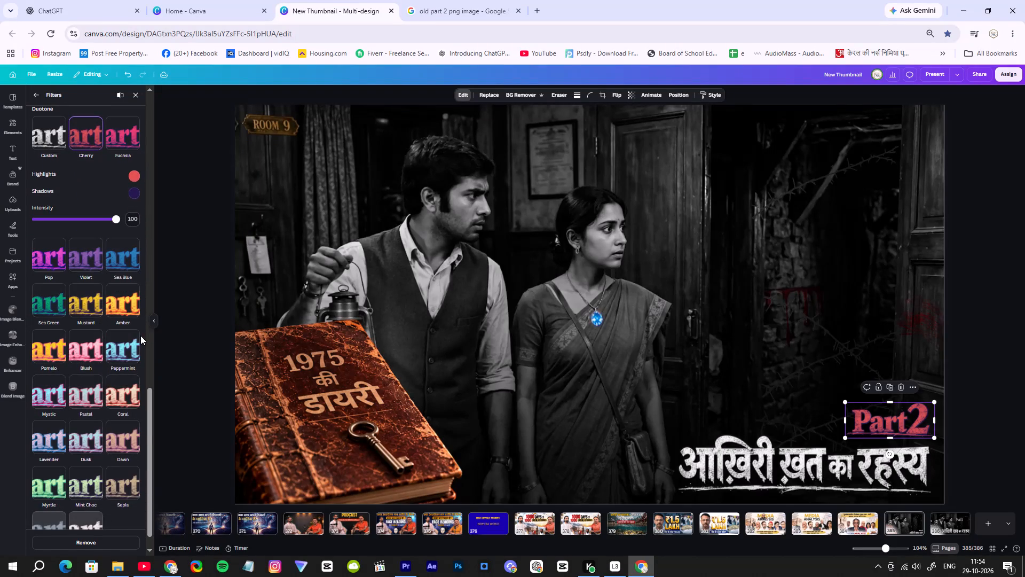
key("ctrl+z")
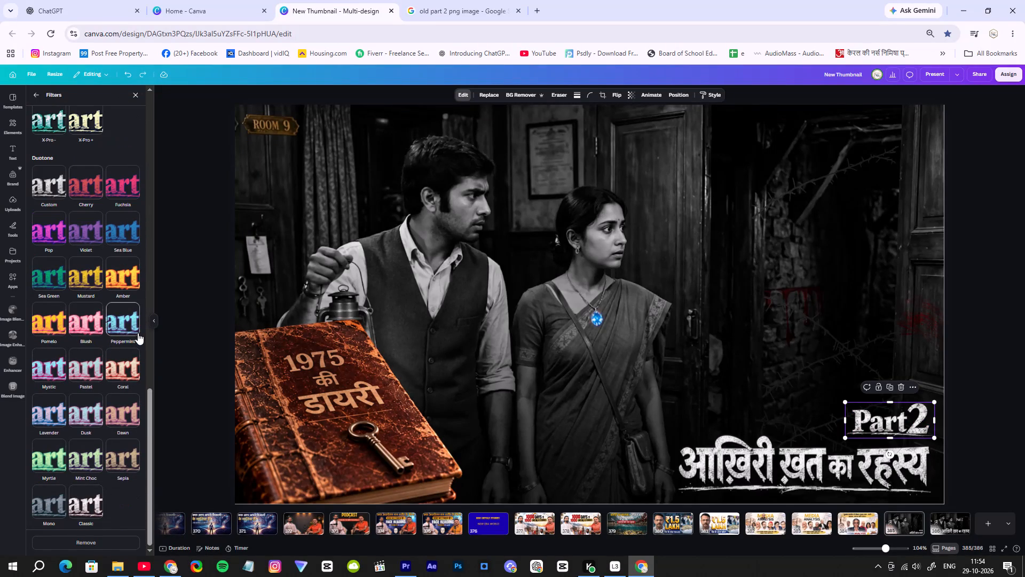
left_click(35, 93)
Search the design elements for blood.
left_click(8, 125)
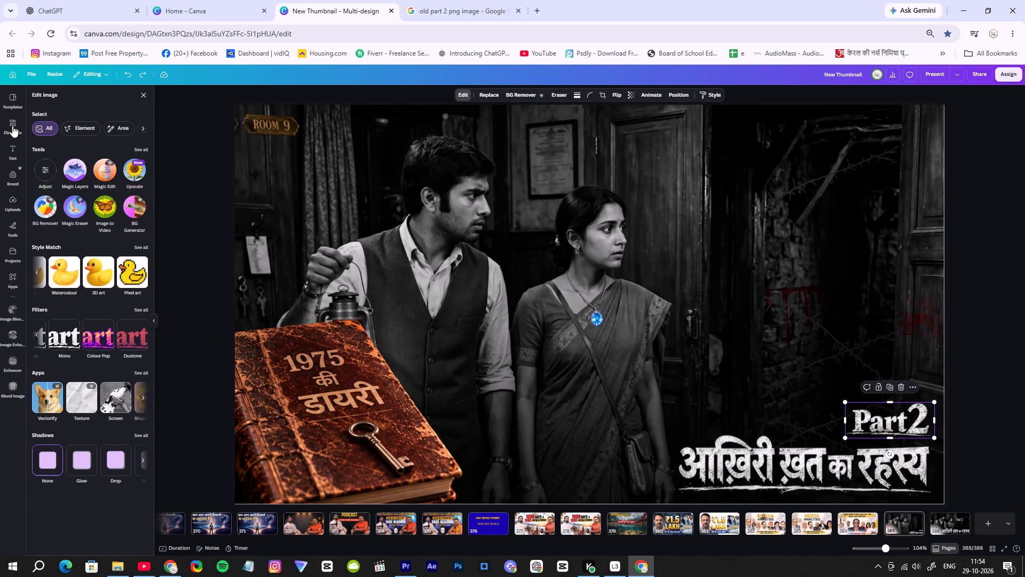
left_click(73, 102)
key("BackSpace")
key("BackSpace")
key("BackSpace")
key("BackSpace")
key("BackSpace")
key("BackSpace")
key("BackSpace")
key("BackSpace")
key("BackSpace")
key("BackSpace")
key("BackSpace")
key("BackSpace")
key("BackSpace")
key("BackSpace")
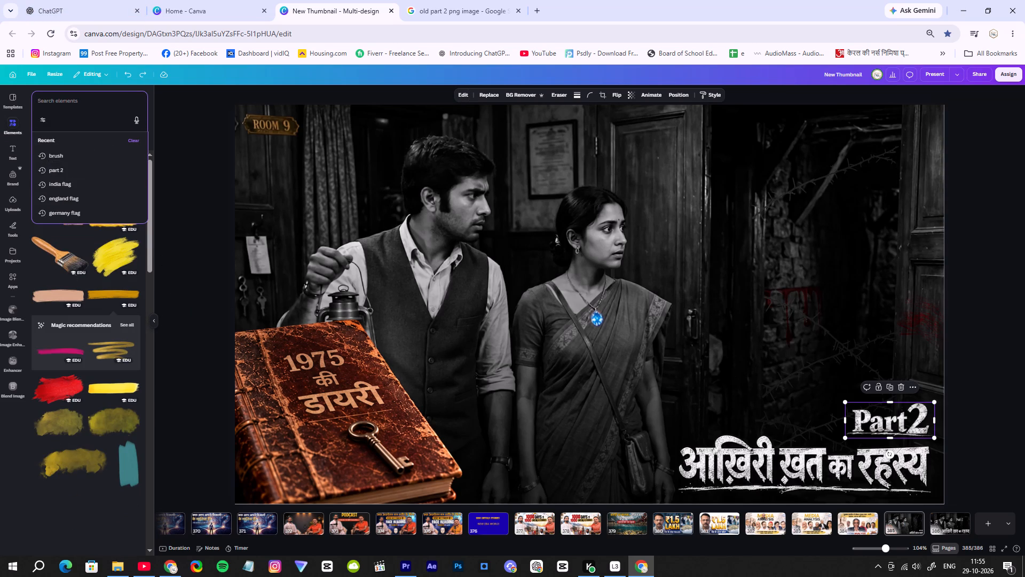
key("b")
type("loo")
type("d")
key("space")
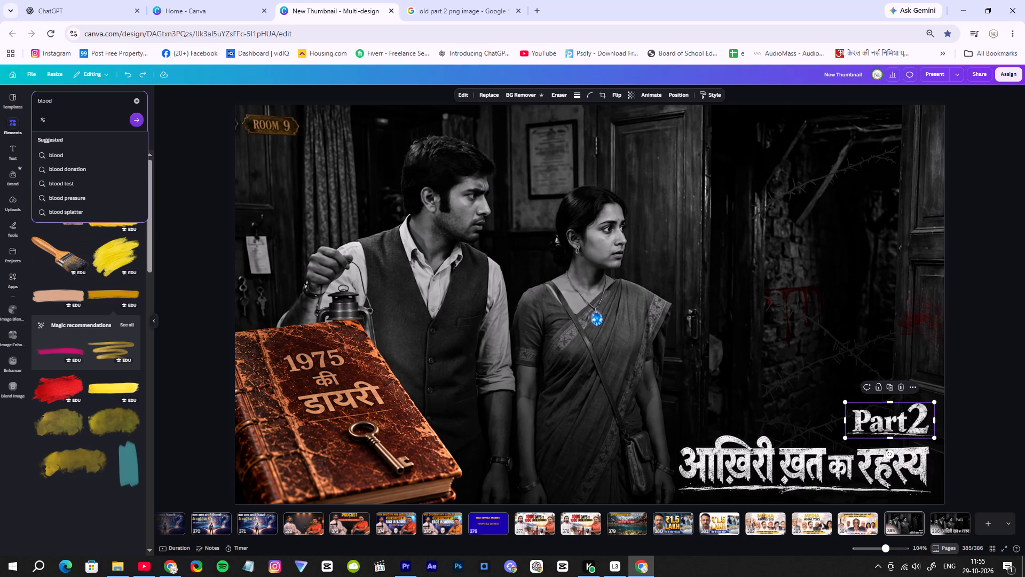
key("Return")
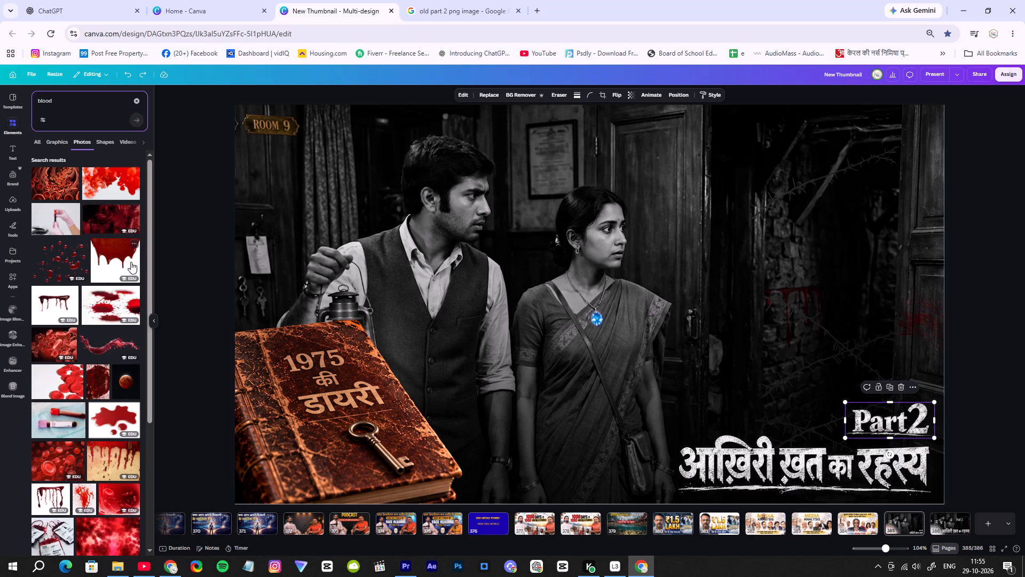
Look through the blood photo results for a splatter or drip image that suits the title logos.
scroll(101, 263, "down", 6)
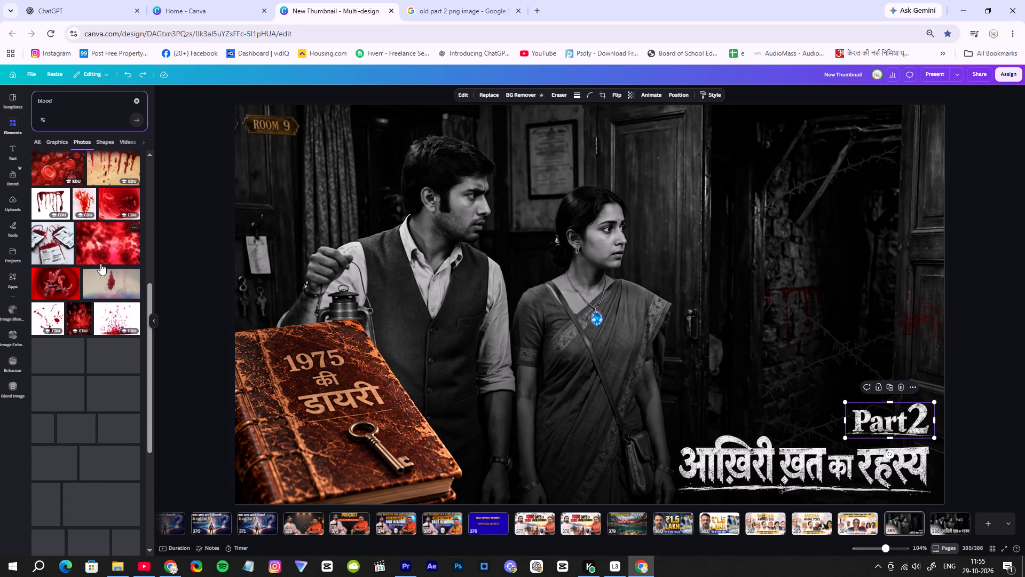
scroll(100, 263, "down", 2)
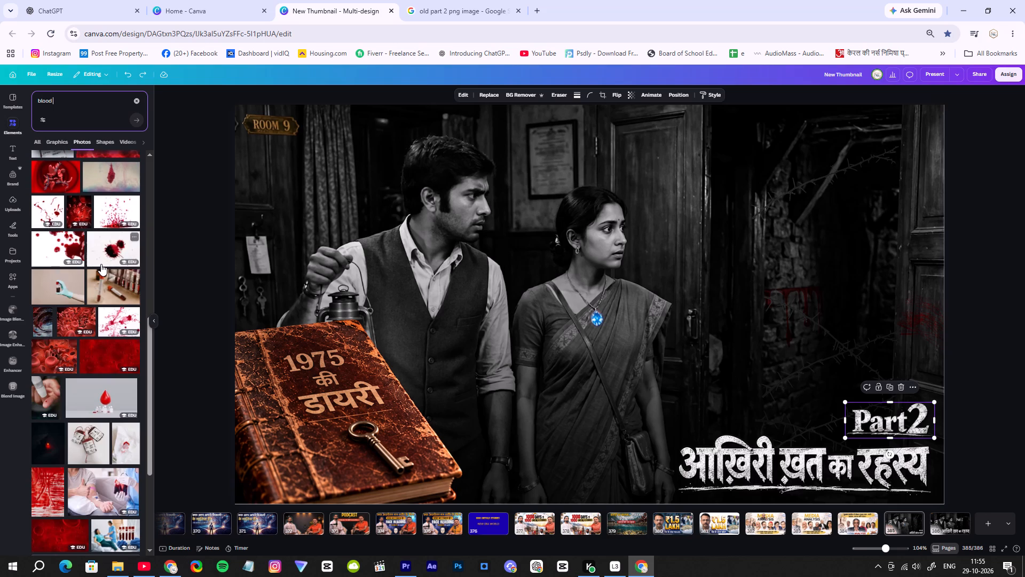
scroll(101, 264, "down", 6)
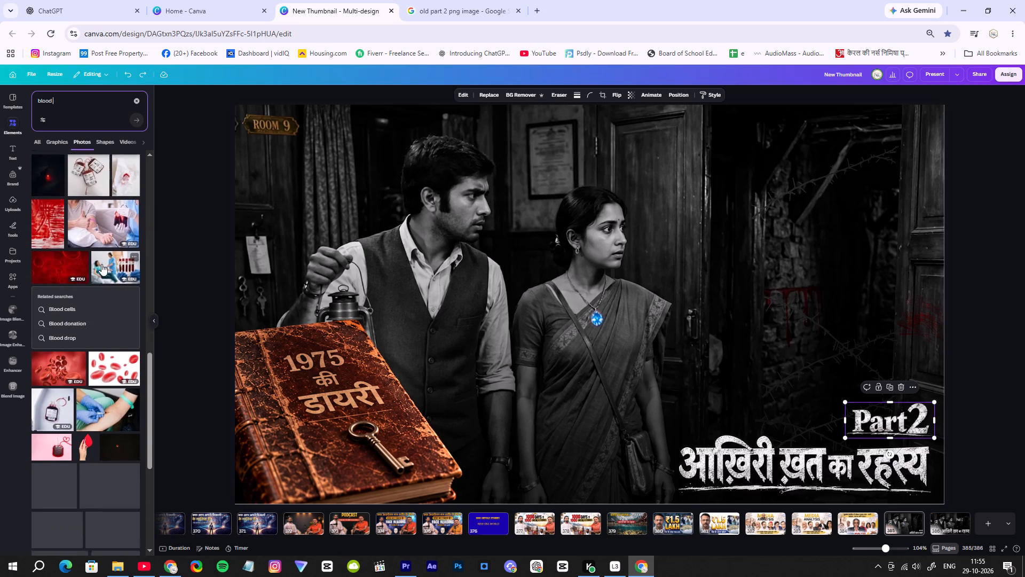
scroll(101, 264, "down", 8)
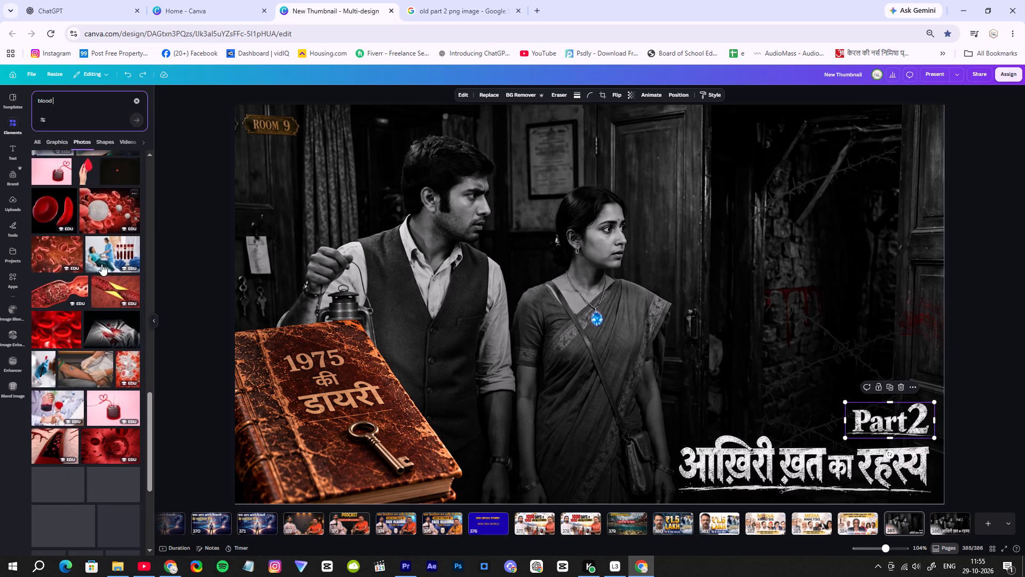
scroll(101, 264, "down", 6)
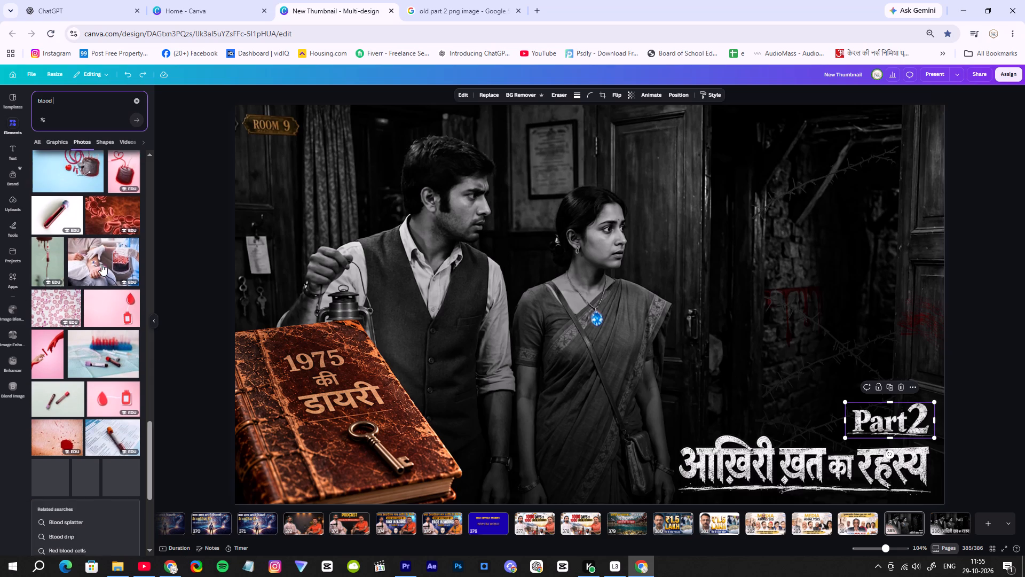
scroll(101, 264, "down", 7)
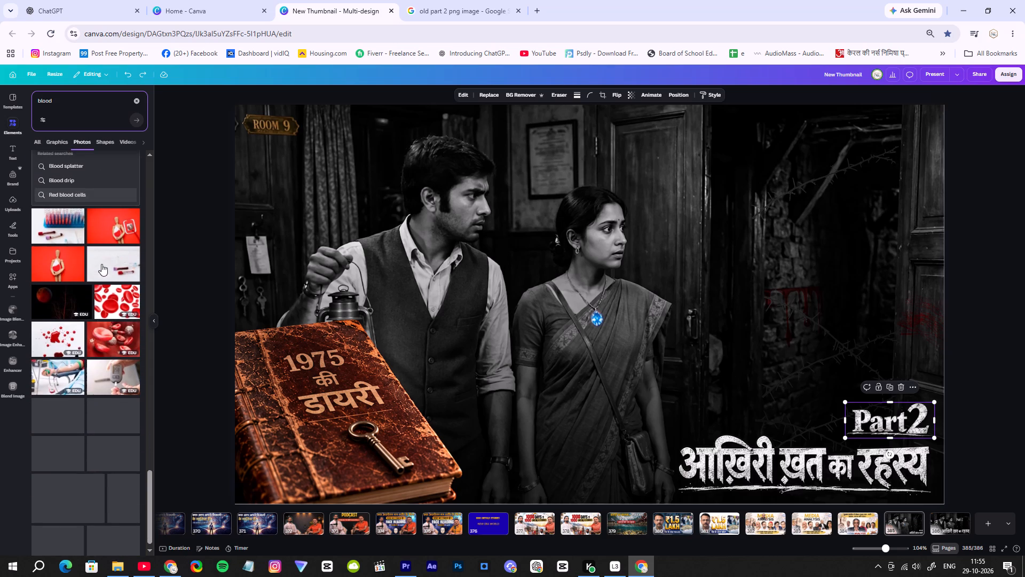
scroll(101, 264, "down", 5)
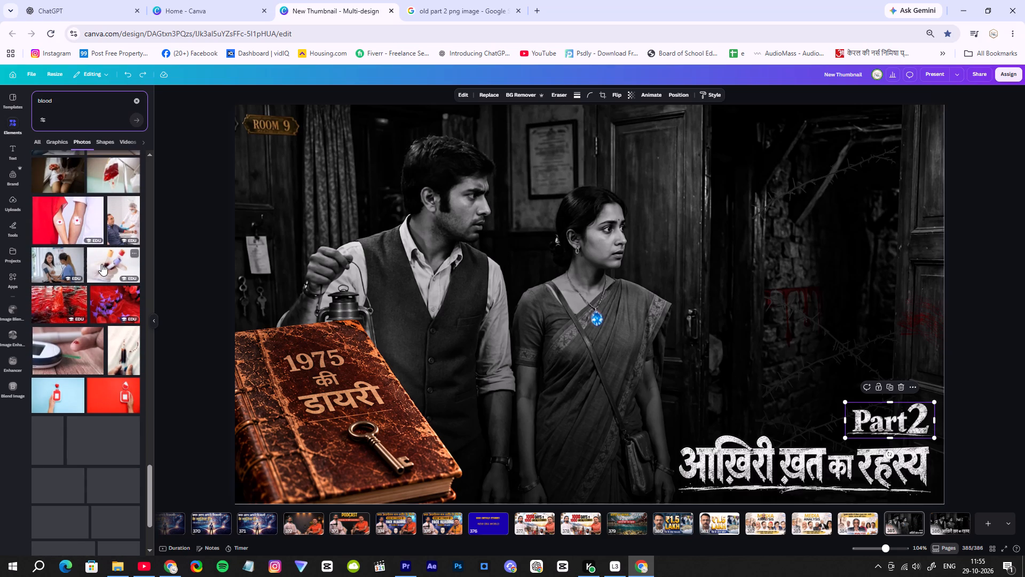
scroll(101, 264, "down", 10)
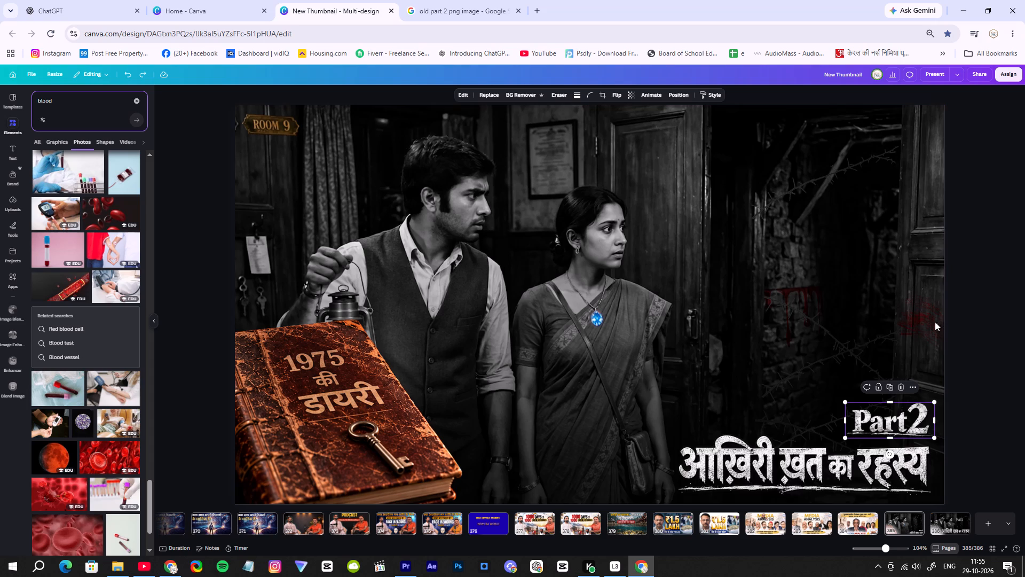
scroll(111, 345, "down", 8)
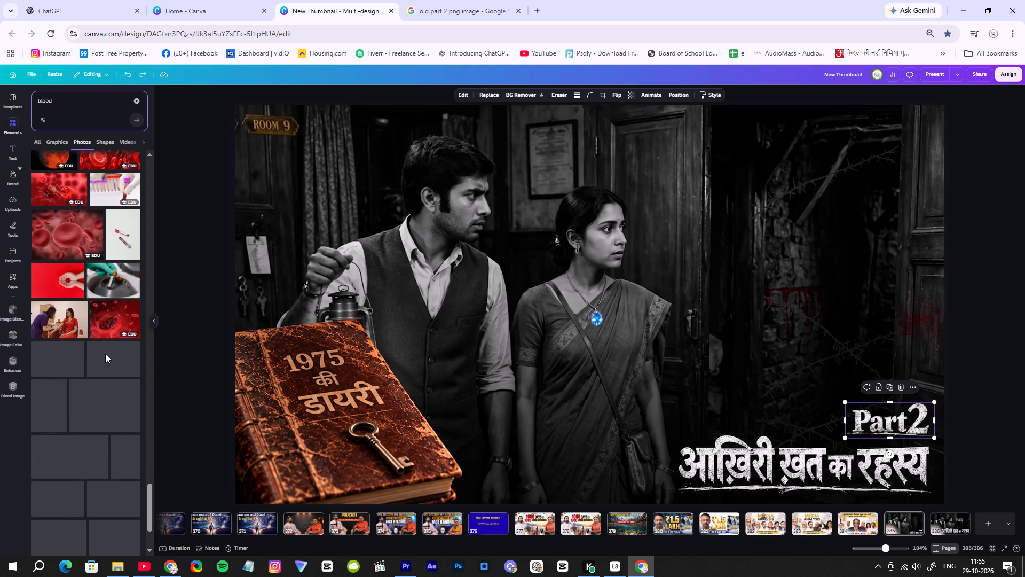
scroll(105, 354, "down", 3)
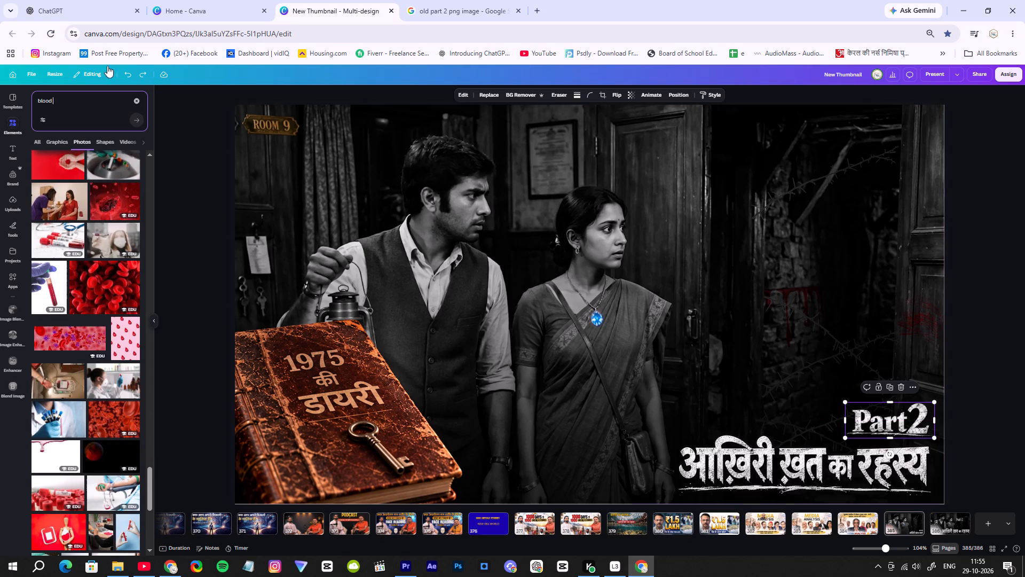
Search the elements for the suggested term blood splatter and add the transparent red splatter burst with scattered droplets to the page.
left_click_drag(67, 106, 30, 102)
left_click(57, 99)
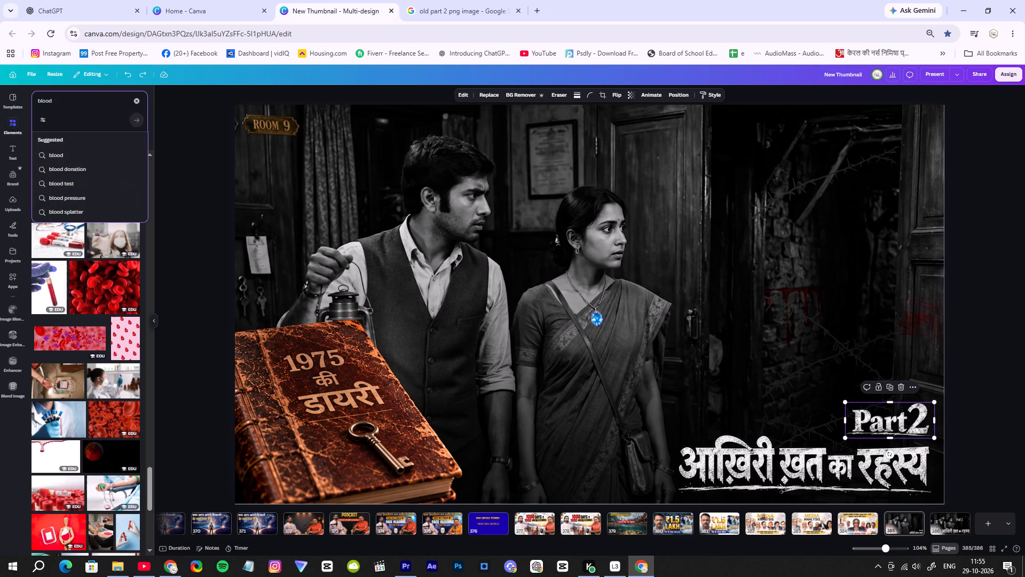
key("Down")
key("Down")
key("Down")
key("Down")
key("Down")
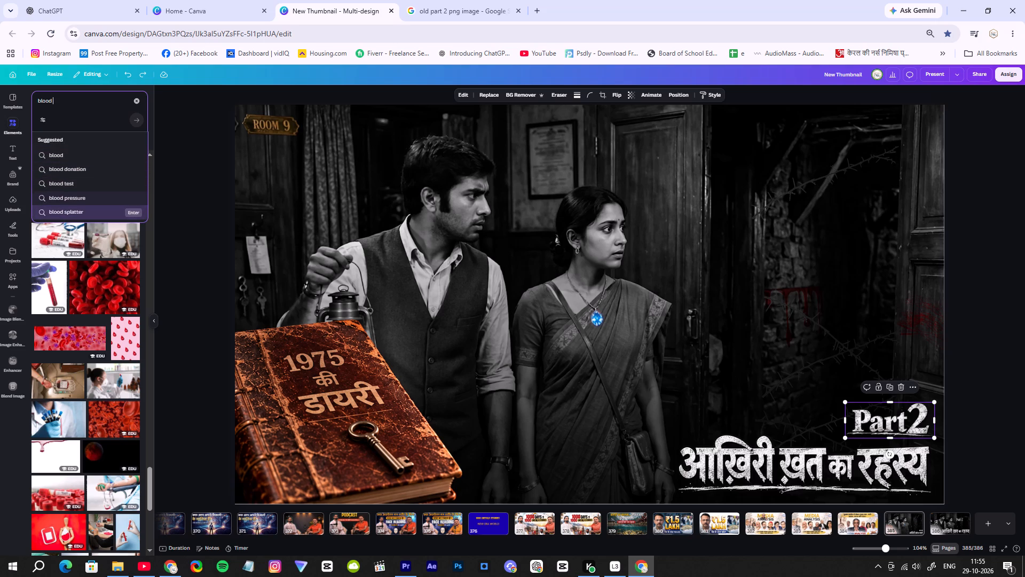
key("Return")
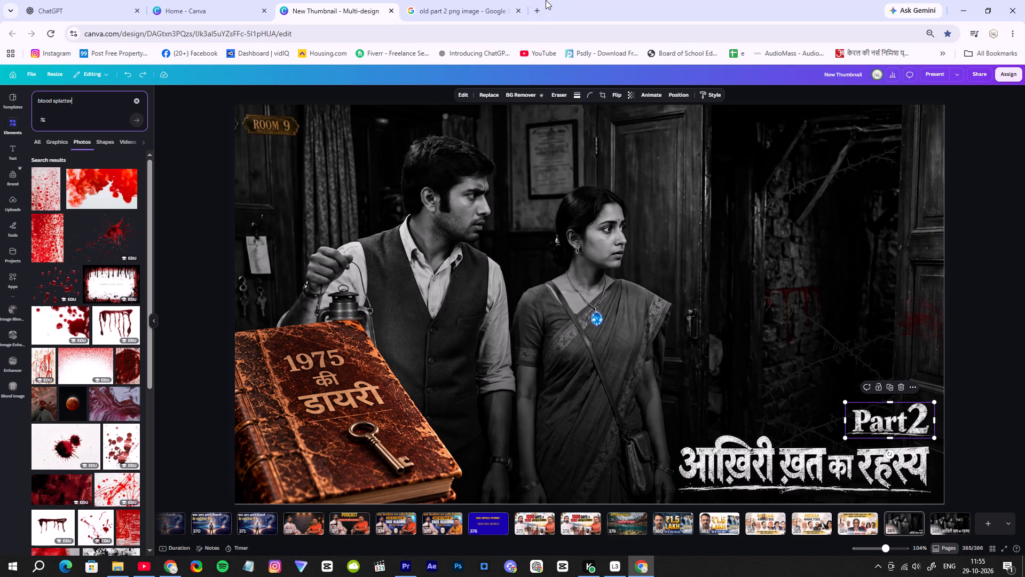
left_click(108, 234)
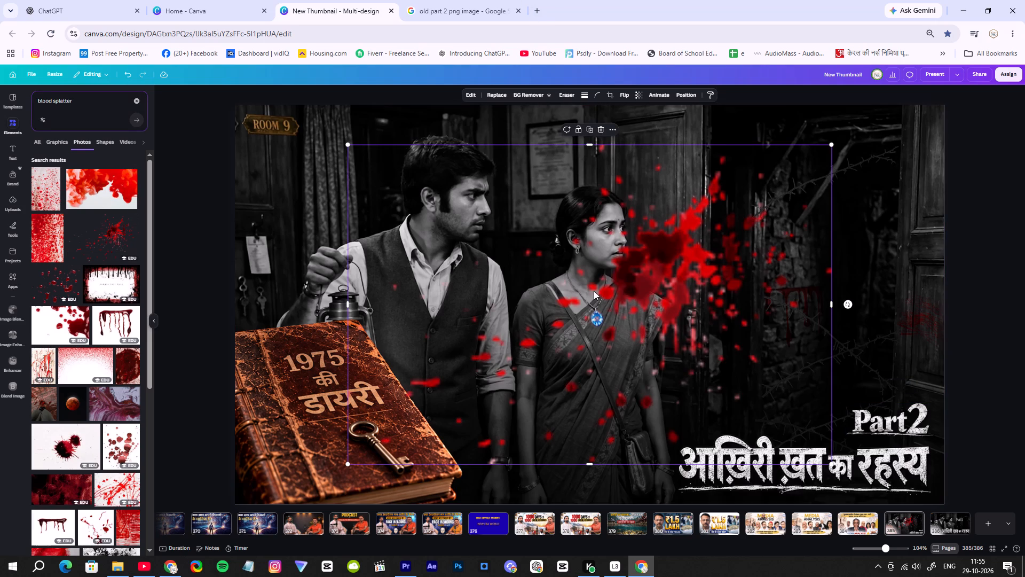
Shrink the red blood splatter and place it over the right-centre part of the आख़िरी ख़त का रहस्य title logo, around का.
left_click_drag(832, 465, 722, 361)
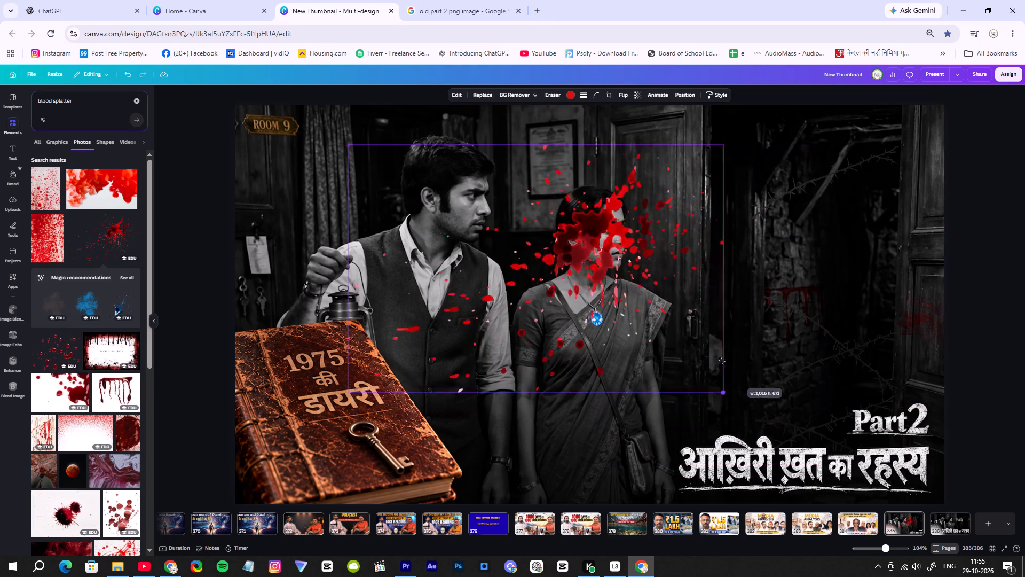
left_click_drag(722, 361, 615, 289)
left_click_drag(525, 234, 826, 503)
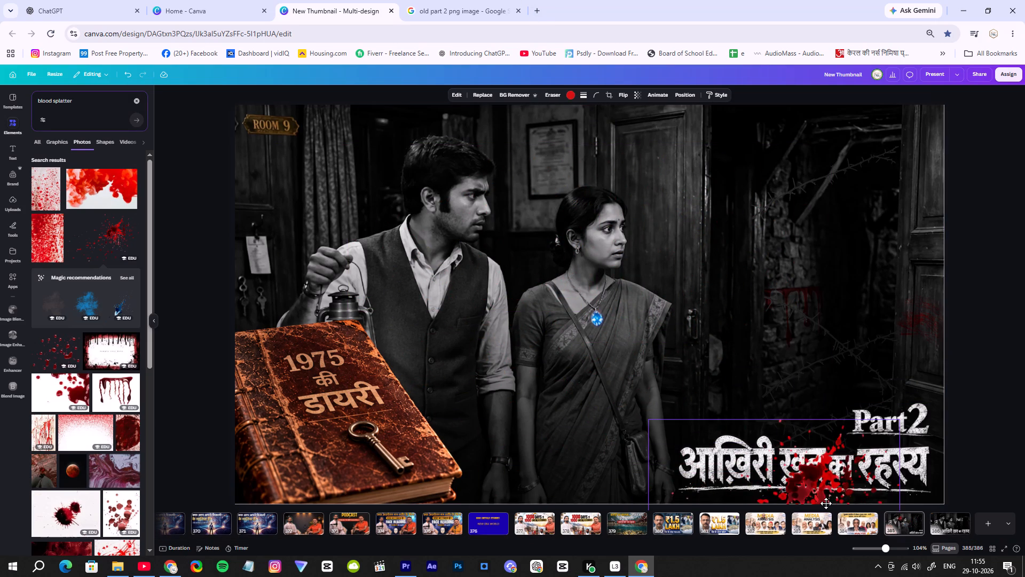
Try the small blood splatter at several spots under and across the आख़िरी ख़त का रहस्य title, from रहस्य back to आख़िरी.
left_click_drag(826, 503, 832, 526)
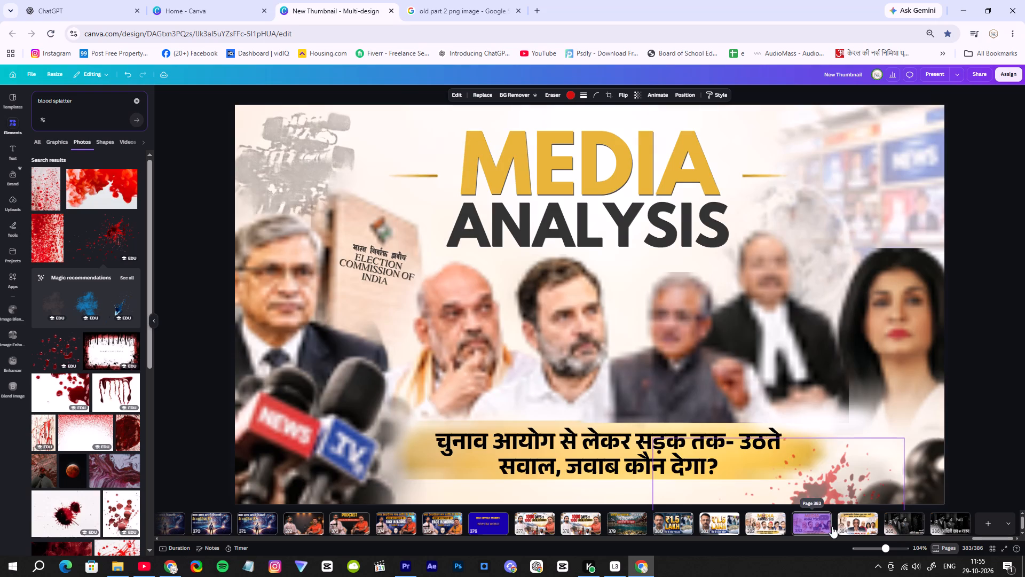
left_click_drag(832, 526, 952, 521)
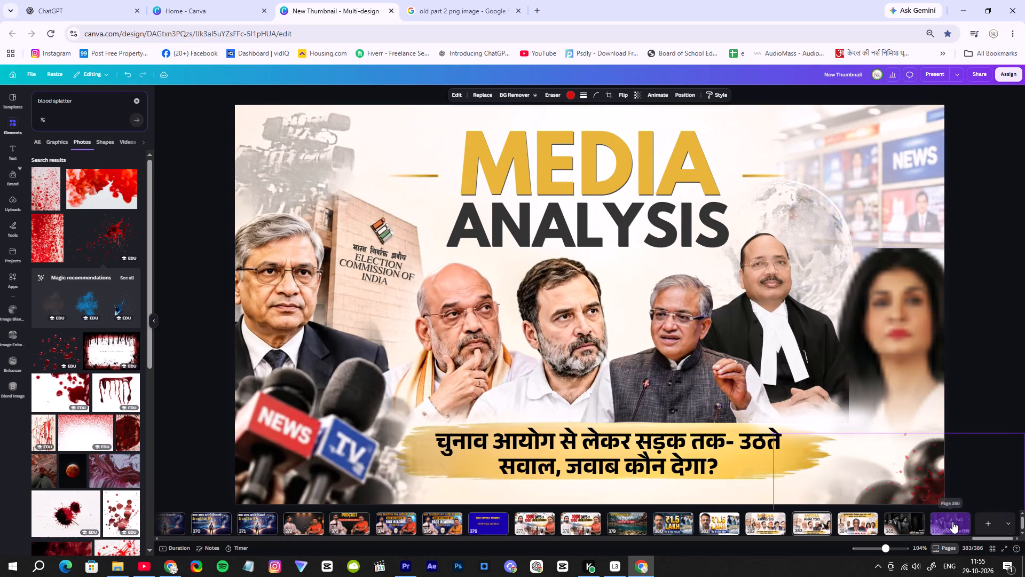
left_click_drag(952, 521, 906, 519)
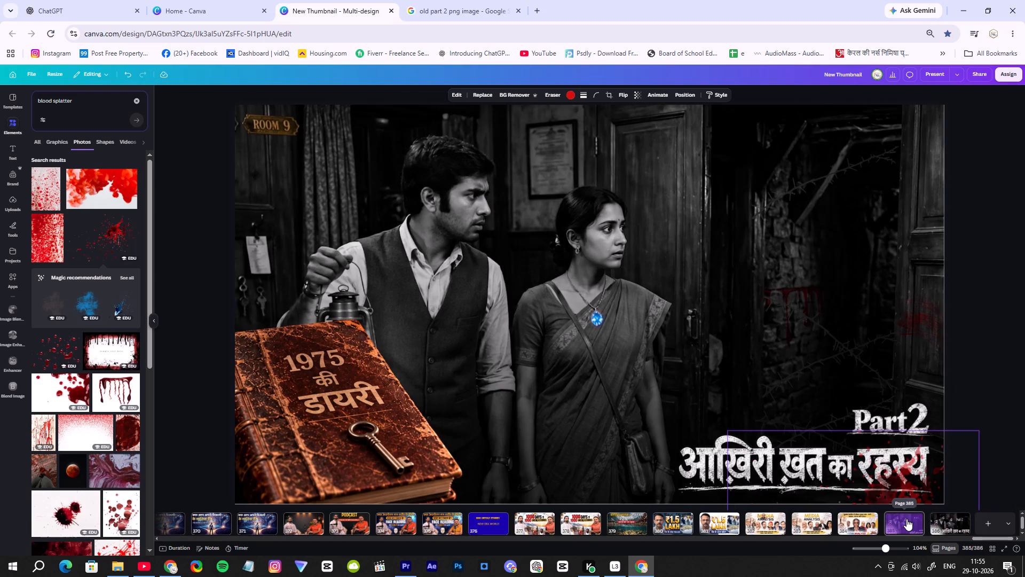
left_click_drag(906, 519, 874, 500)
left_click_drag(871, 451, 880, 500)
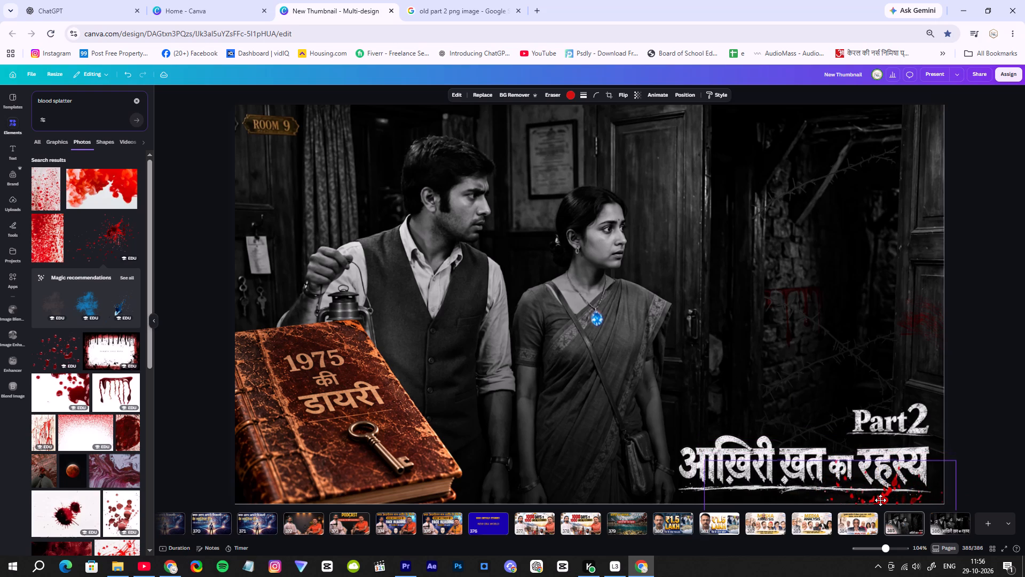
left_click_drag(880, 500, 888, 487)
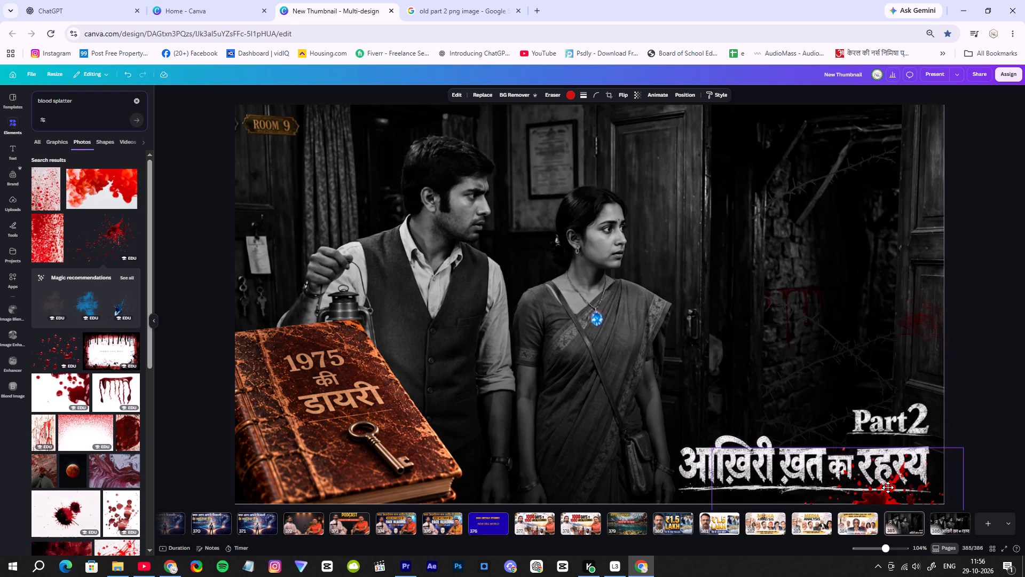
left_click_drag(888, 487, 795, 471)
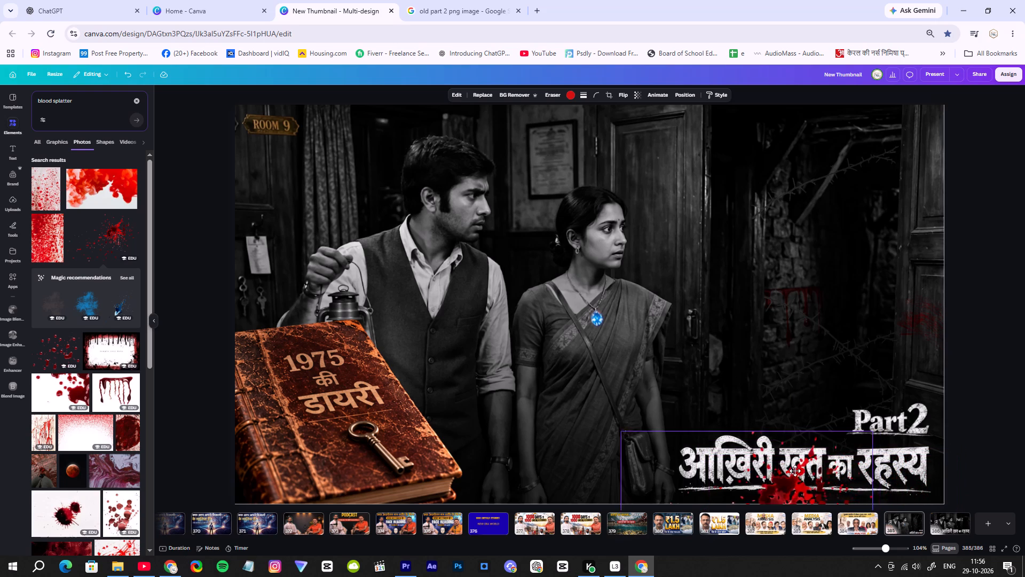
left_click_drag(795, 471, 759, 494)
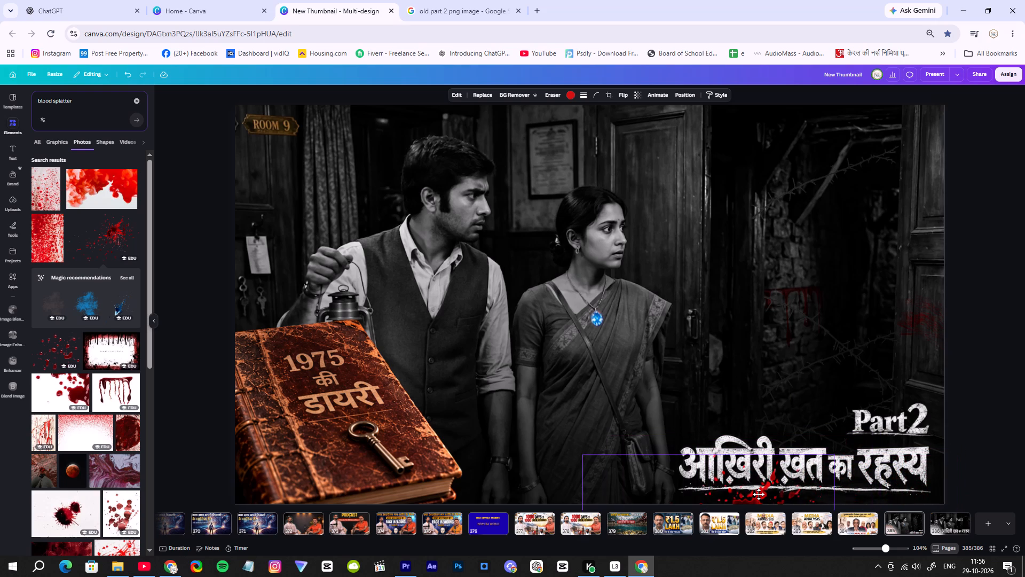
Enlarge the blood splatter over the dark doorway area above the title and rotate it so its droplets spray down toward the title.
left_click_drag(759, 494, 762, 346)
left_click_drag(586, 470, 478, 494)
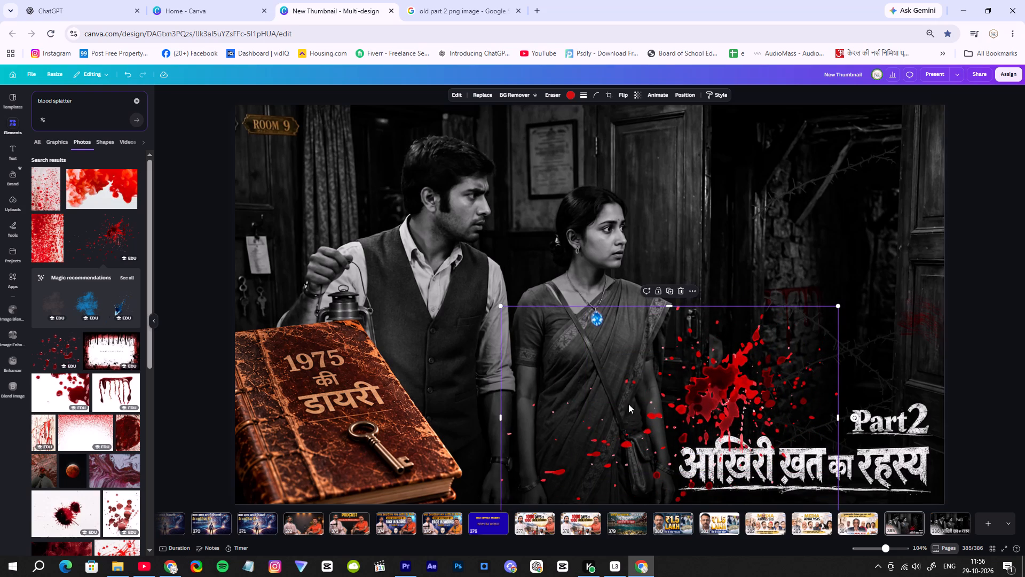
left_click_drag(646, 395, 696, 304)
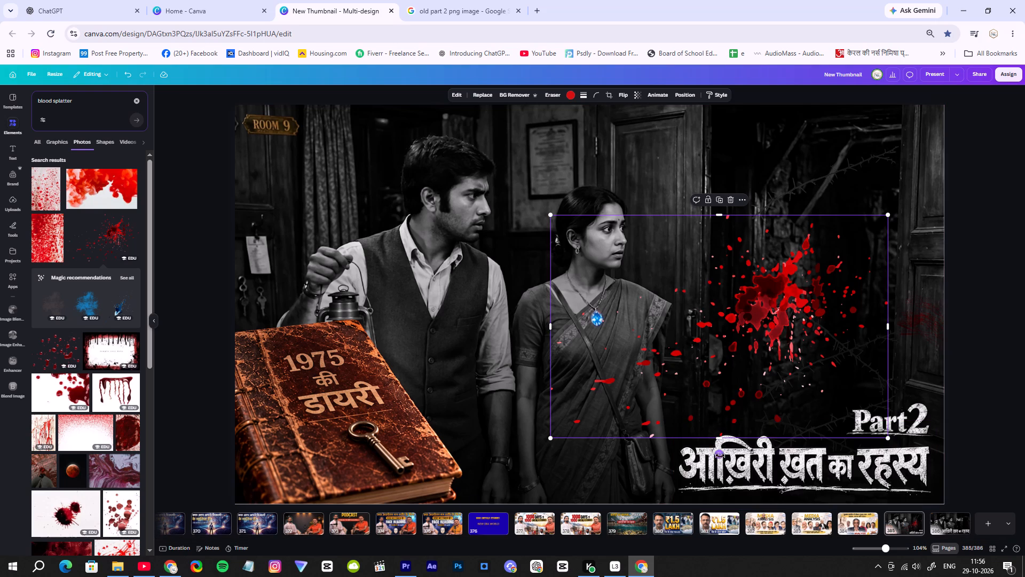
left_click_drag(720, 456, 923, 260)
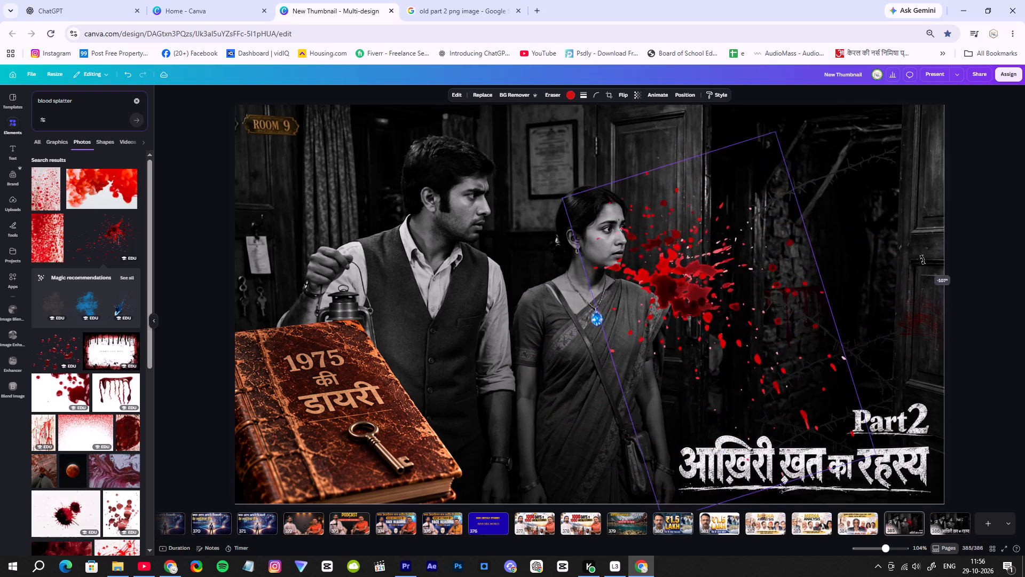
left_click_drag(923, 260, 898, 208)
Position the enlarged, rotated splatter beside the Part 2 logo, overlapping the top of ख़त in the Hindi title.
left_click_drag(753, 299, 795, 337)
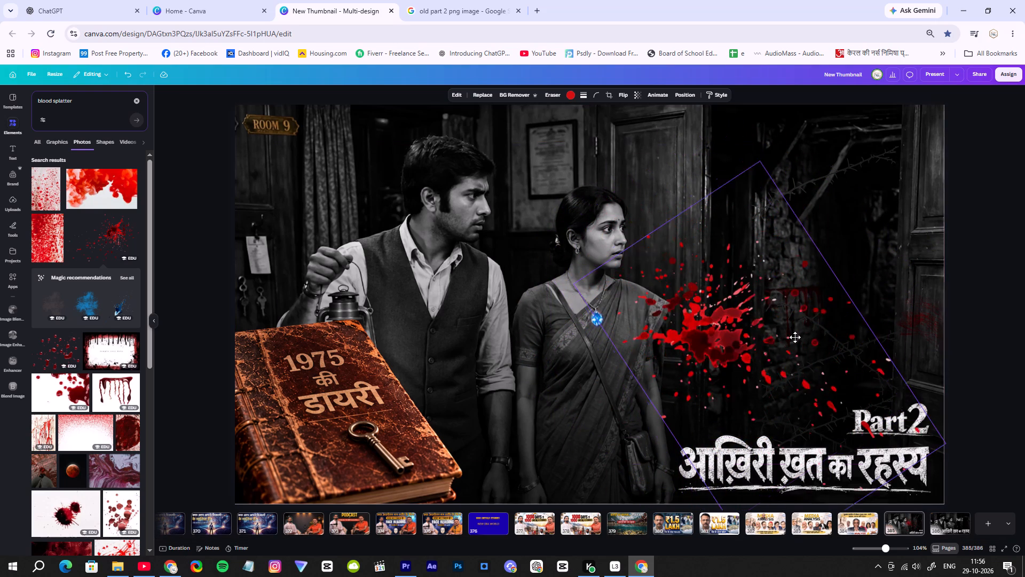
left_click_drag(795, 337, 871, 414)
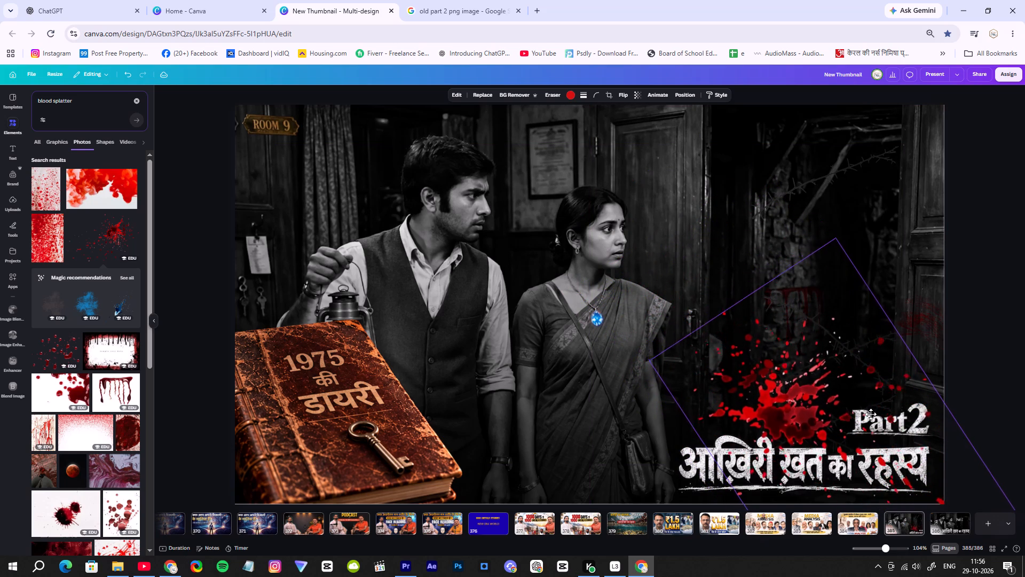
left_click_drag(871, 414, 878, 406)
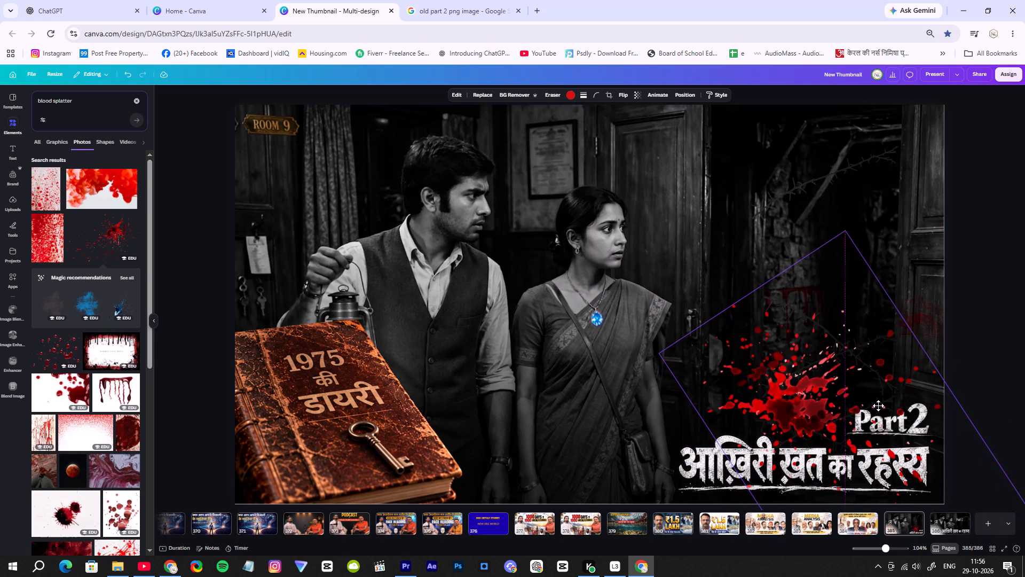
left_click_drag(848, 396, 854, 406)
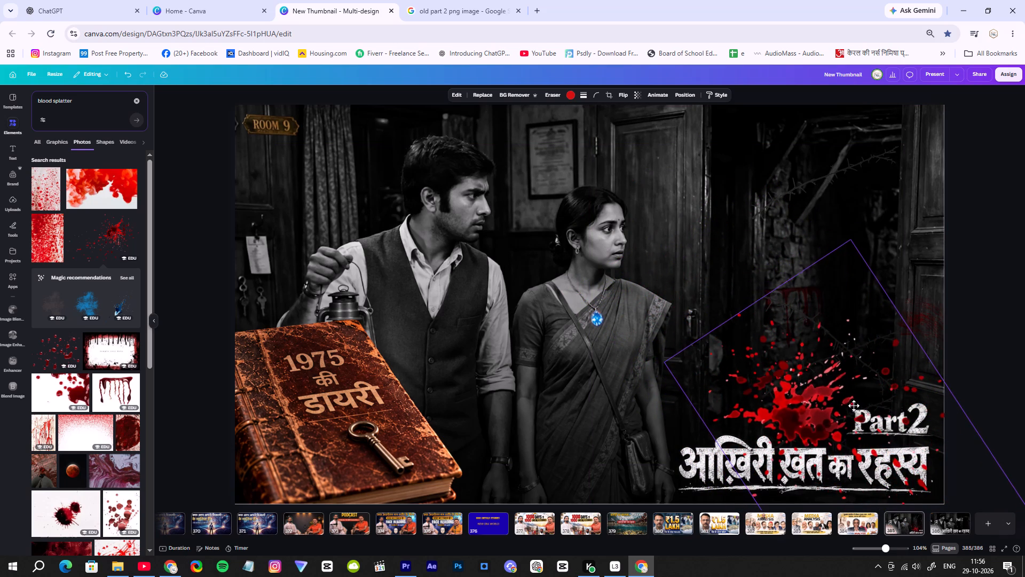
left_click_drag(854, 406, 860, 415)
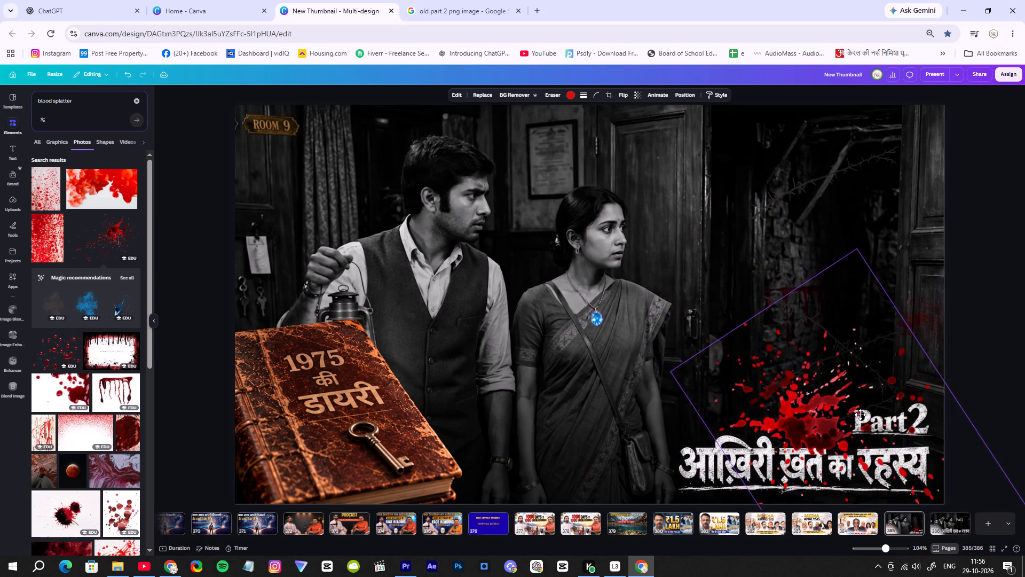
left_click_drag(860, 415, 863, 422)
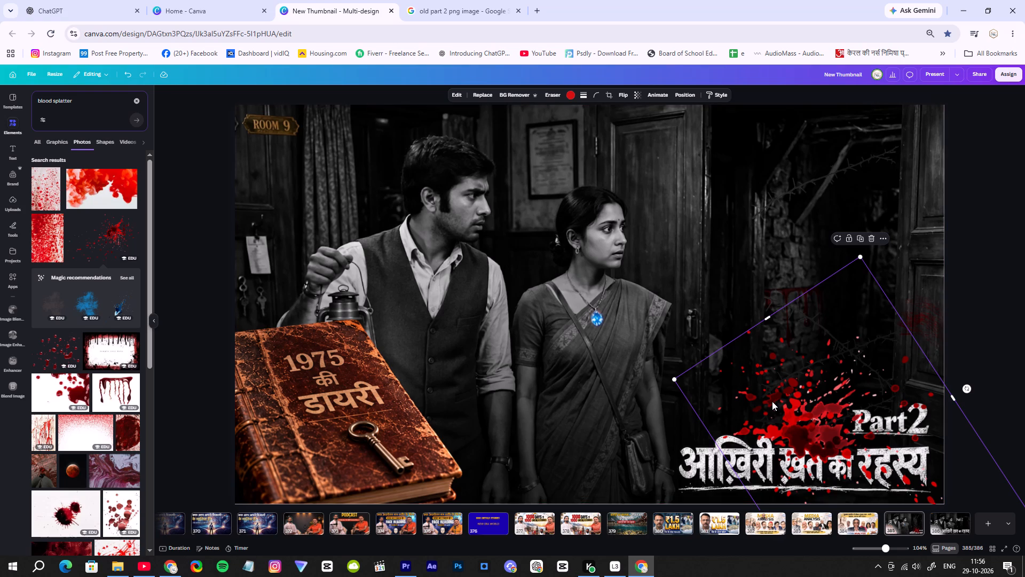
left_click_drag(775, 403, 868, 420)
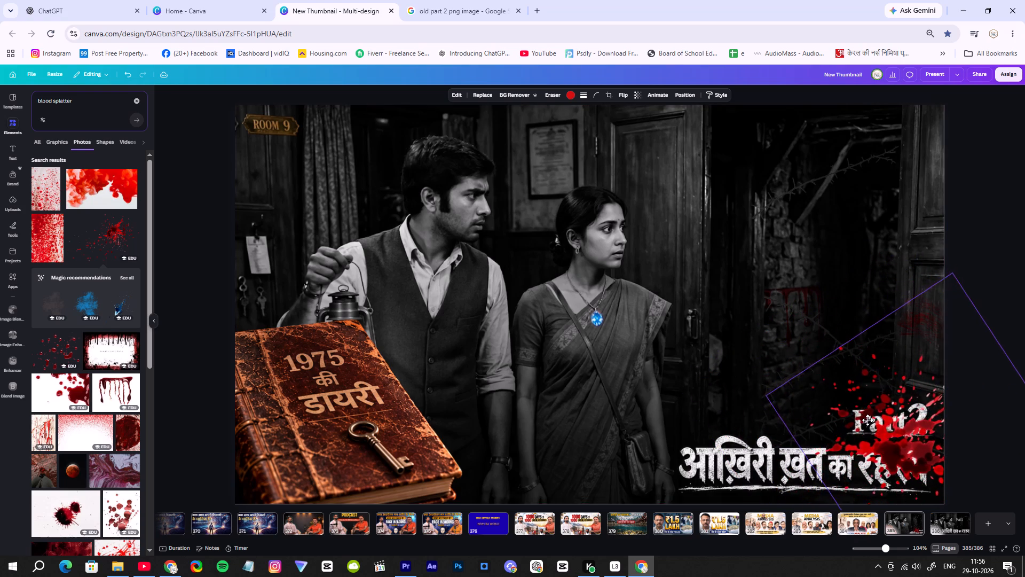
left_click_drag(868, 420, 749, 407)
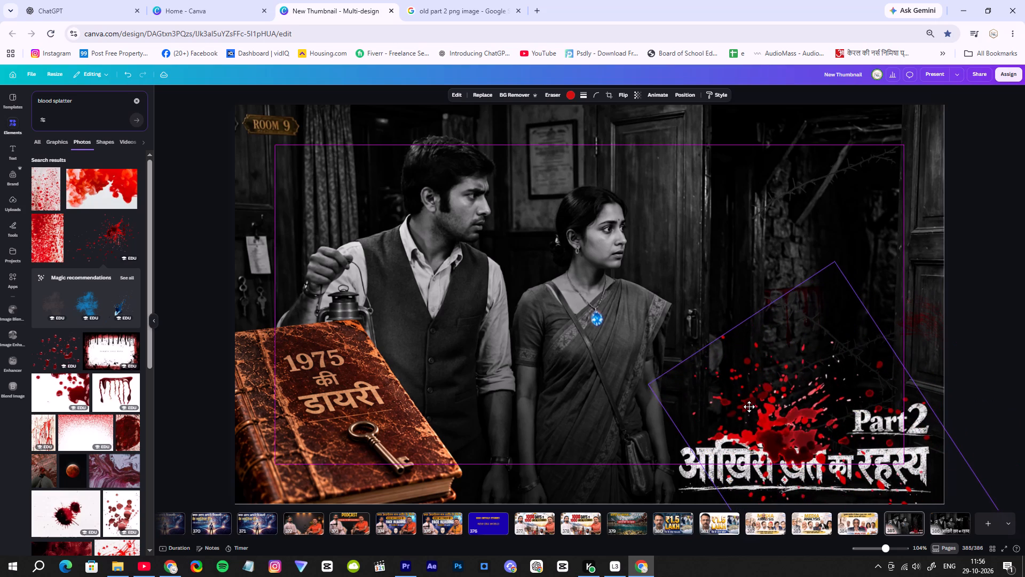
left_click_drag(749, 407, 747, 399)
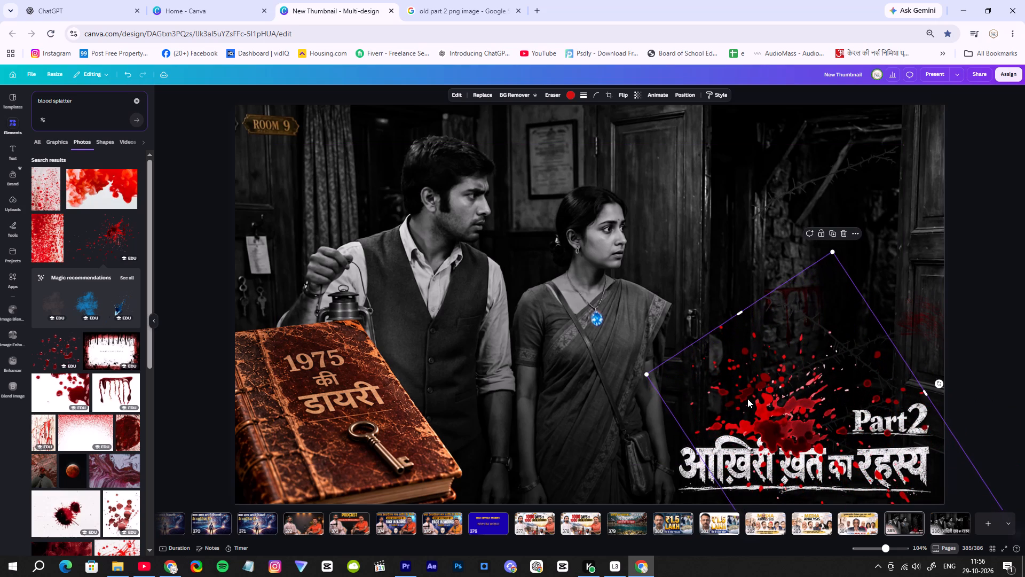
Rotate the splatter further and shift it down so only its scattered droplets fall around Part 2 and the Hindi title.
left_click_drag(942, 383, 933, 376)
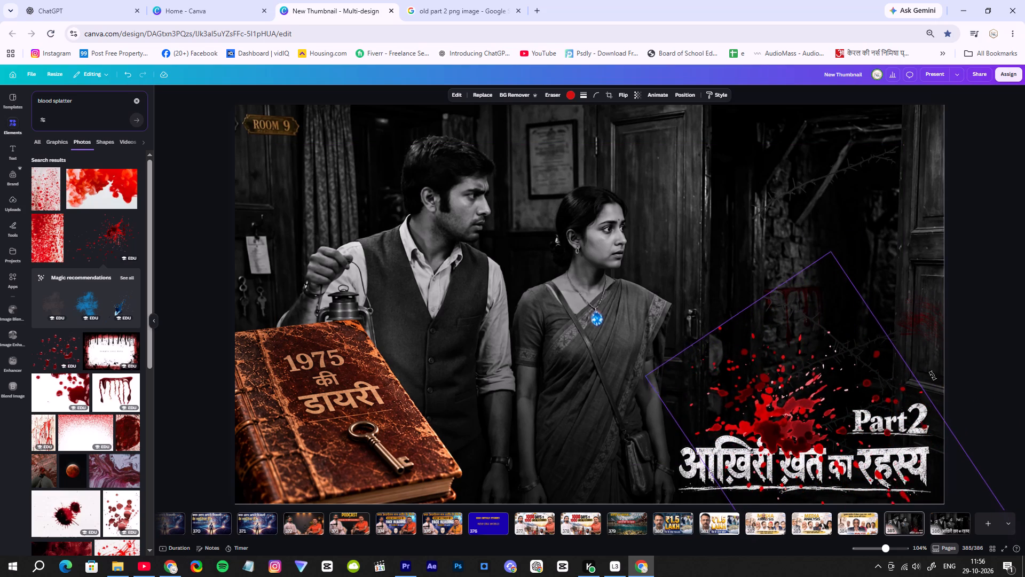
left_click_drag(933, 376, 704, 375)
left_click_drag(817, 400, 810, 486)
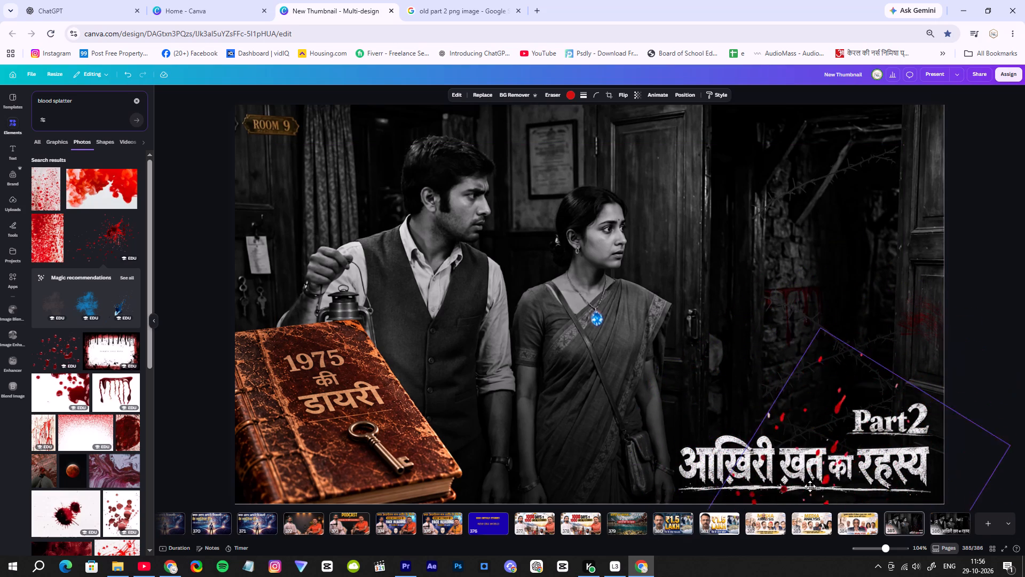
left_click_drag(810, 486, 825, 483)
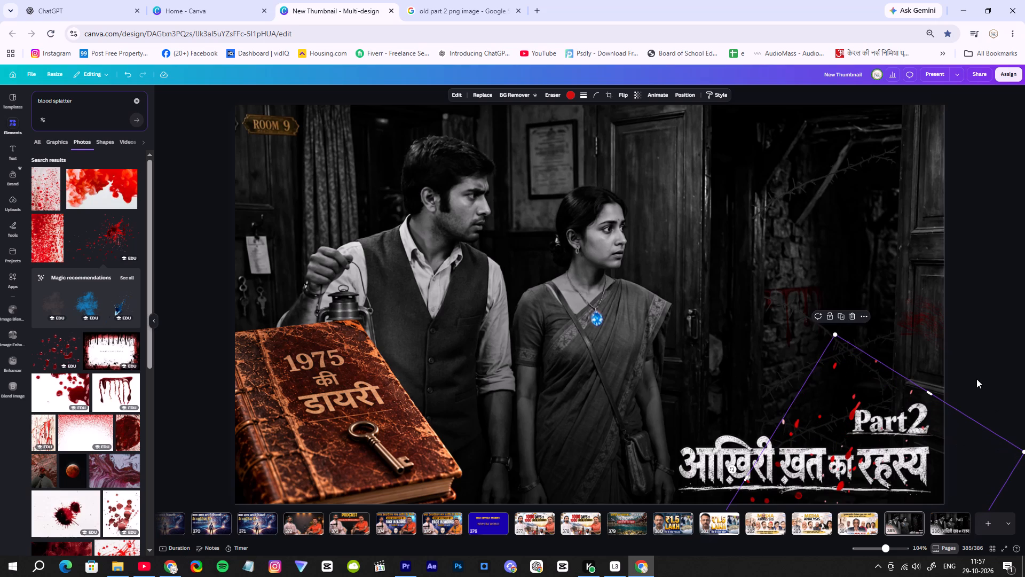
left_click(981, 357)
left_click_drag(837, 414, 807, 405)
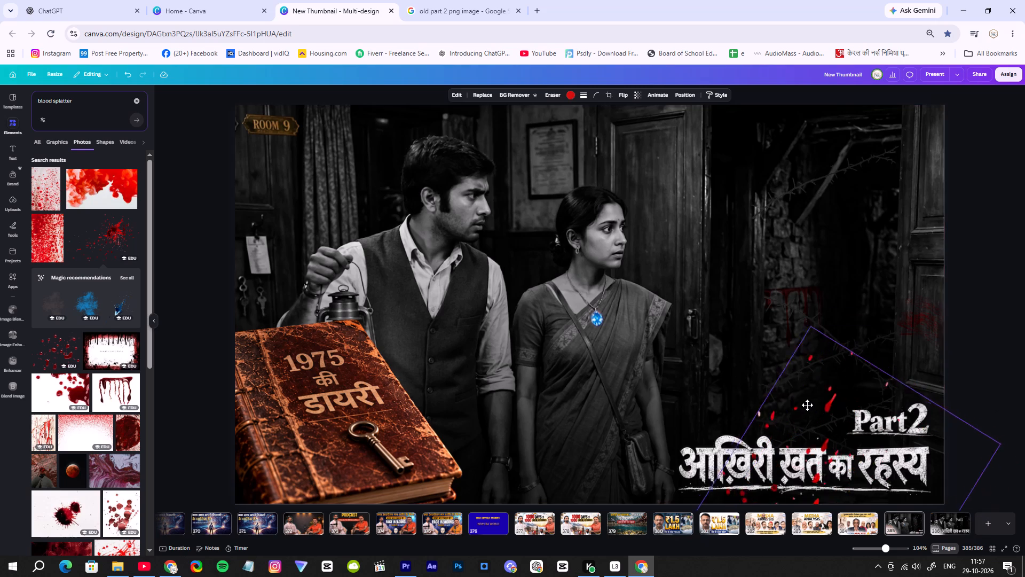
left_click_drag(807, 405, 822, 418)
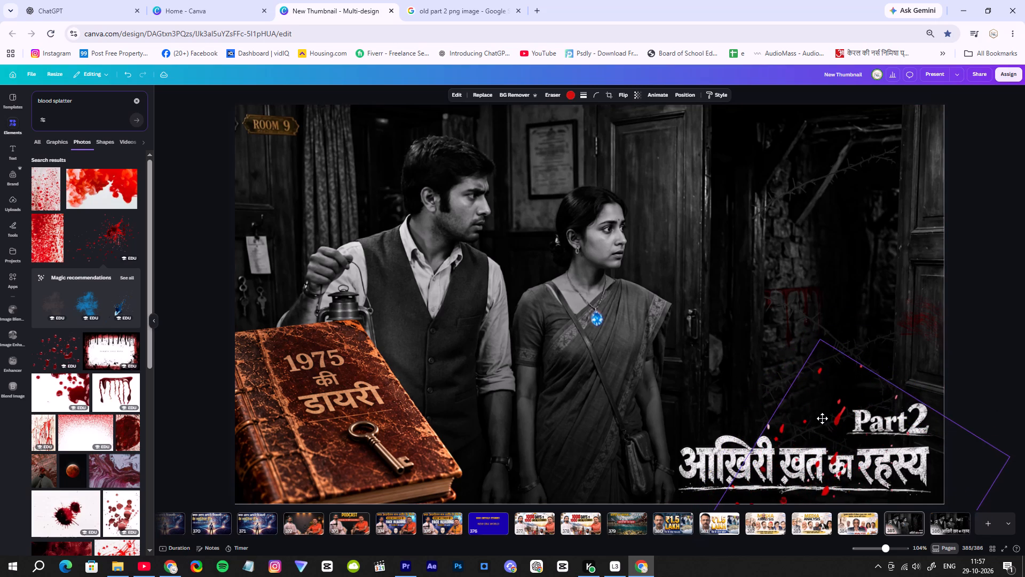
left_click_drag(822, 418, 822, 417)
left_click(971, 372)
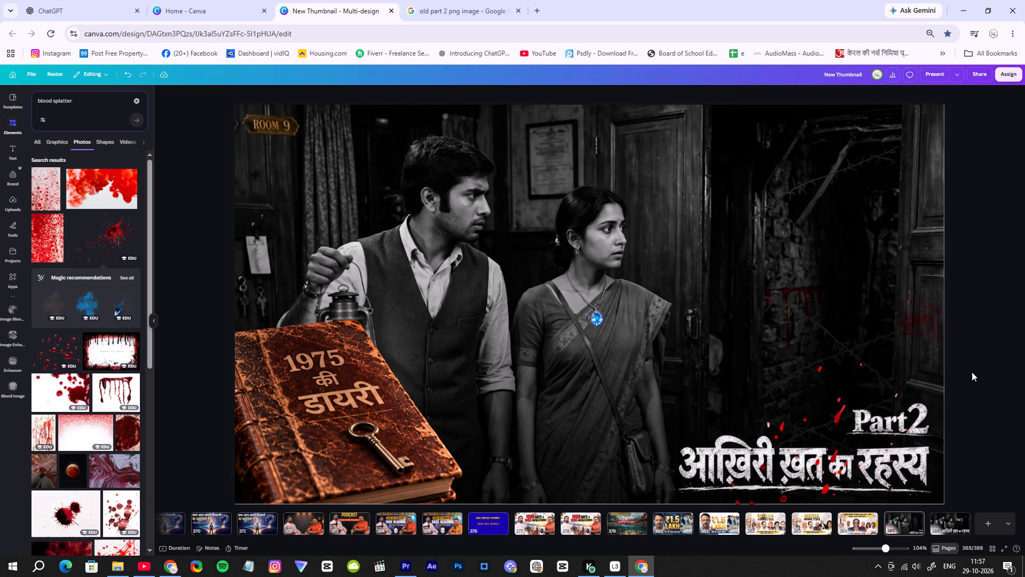
Delete the blood splatter from the thumbnail.
left_click(847, 399)
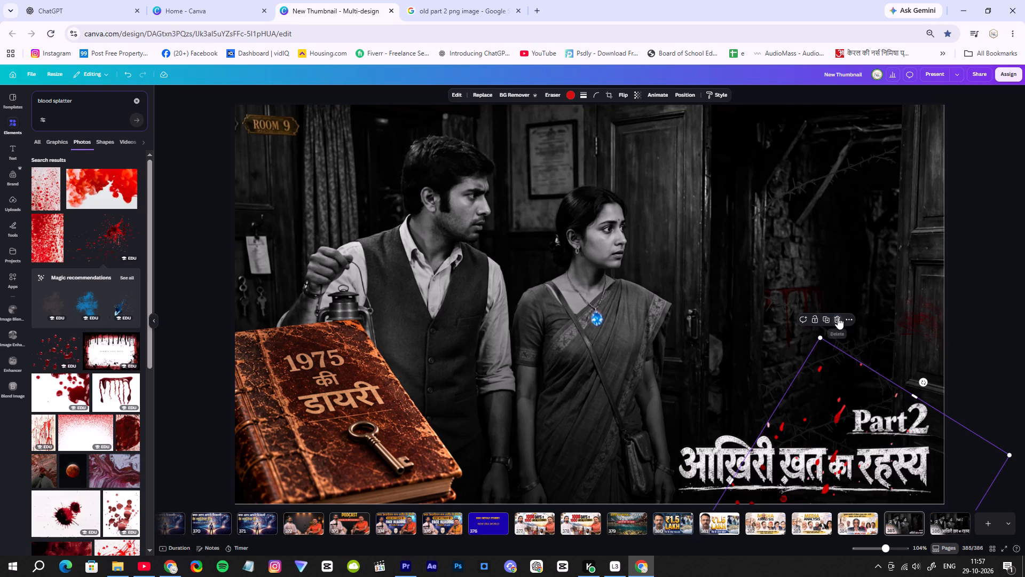
left_click(838, 317)
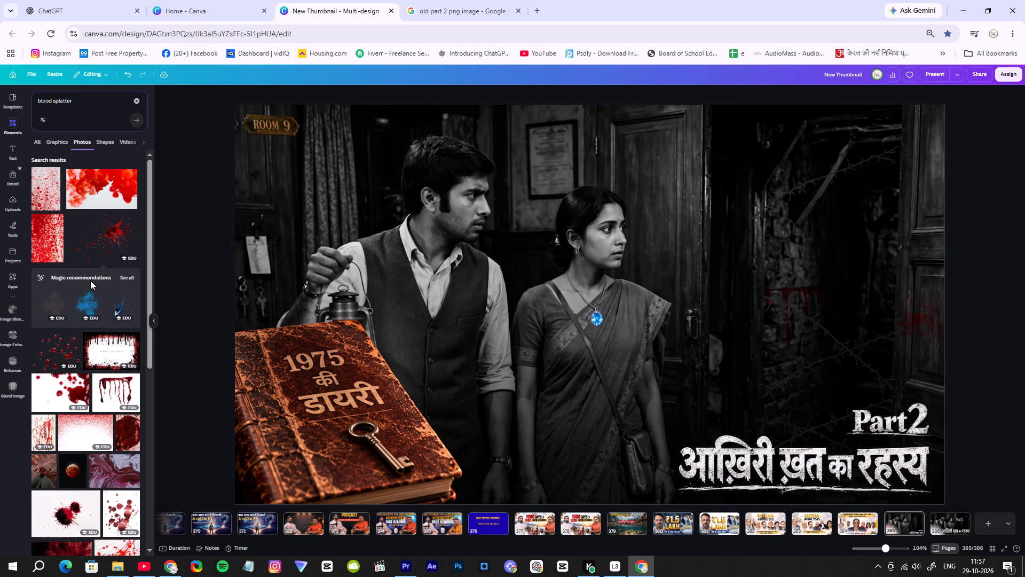
Browse the blood splatter photo results for a splatter that suits the Part 2 and आख़िरी ख़त का रहस्य thumbnail.
scroll(272, 347, "down", 1)
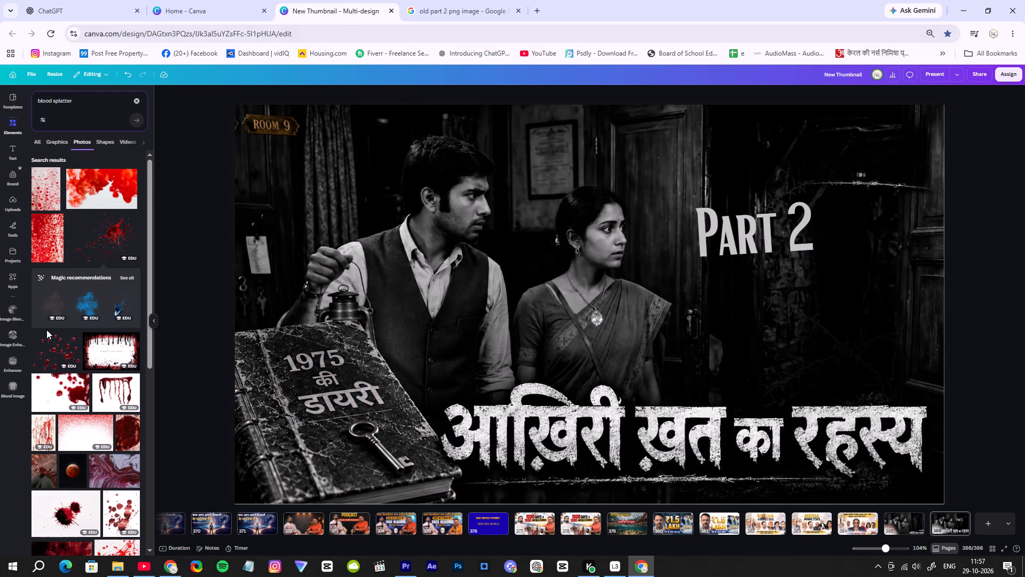
left_click(900, 527)
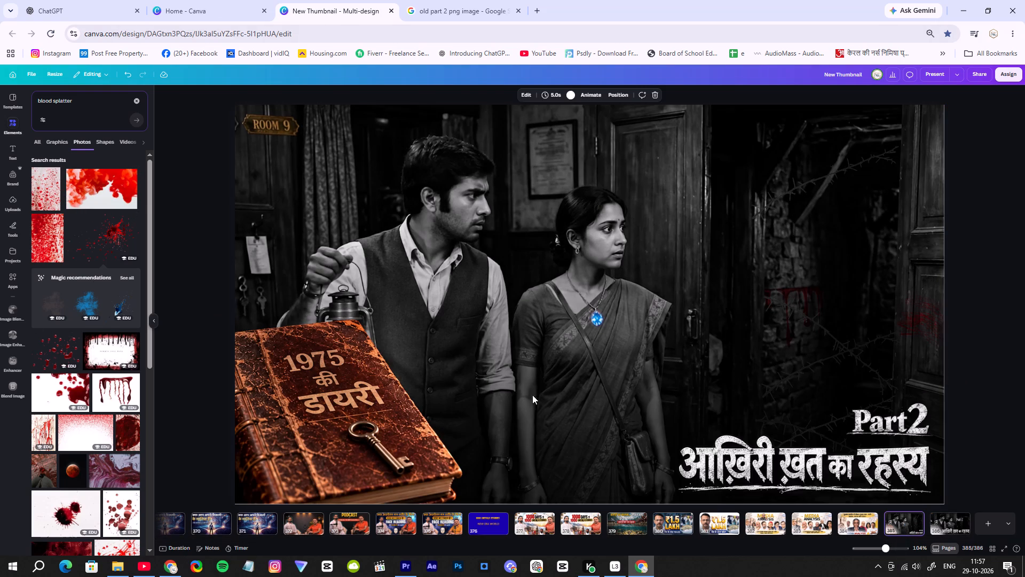
scroll(72, 357, "down", 5)
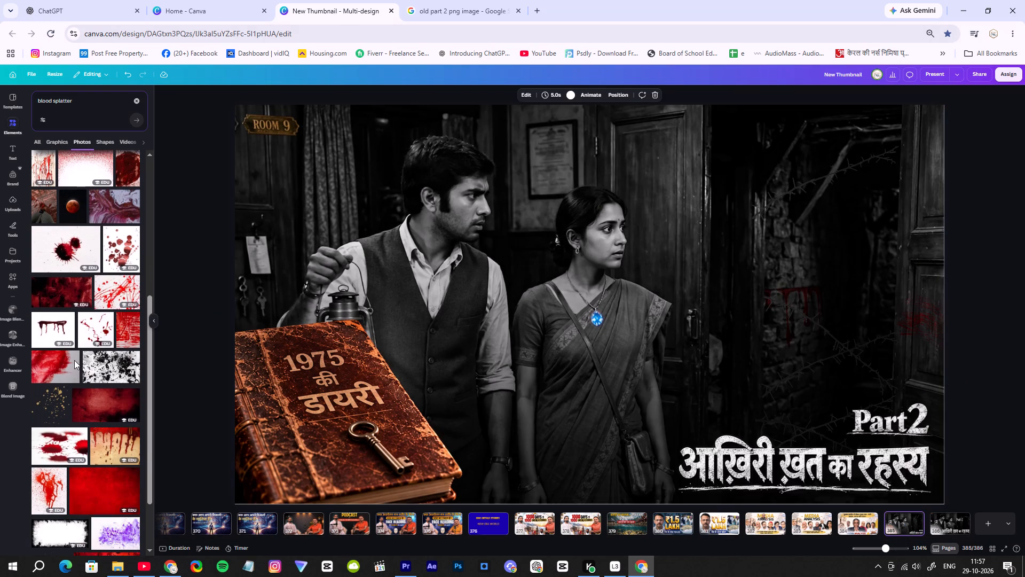
scroll(75, 359, "down", 3)
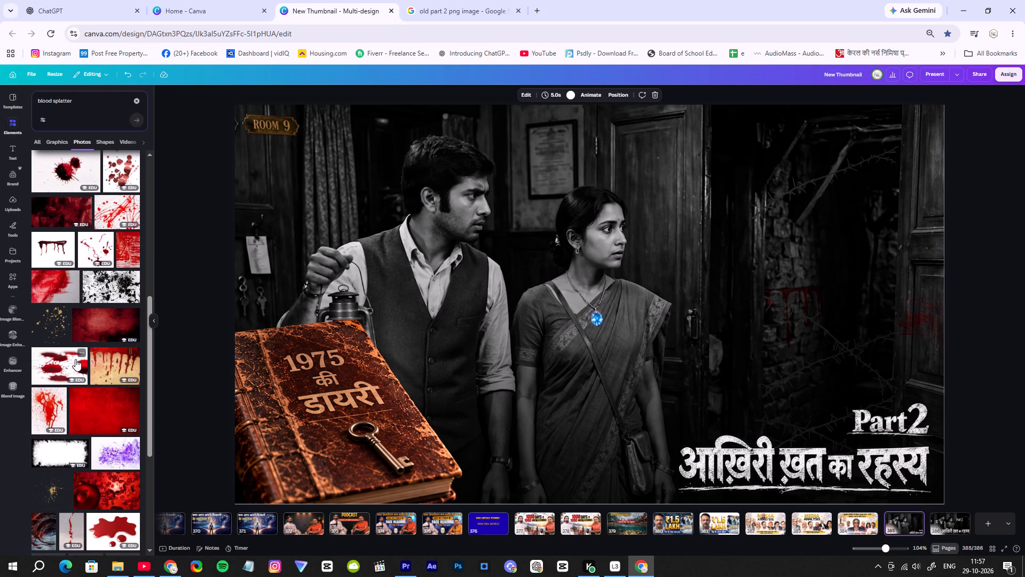
scroll(75, 359, "down", 9)
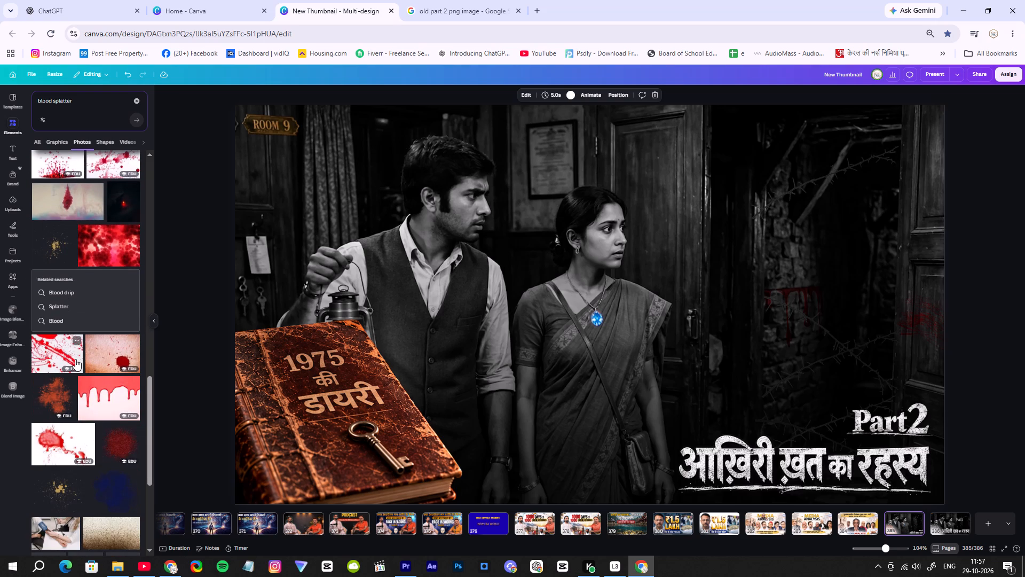
scroll(75, 359, "down", 8)
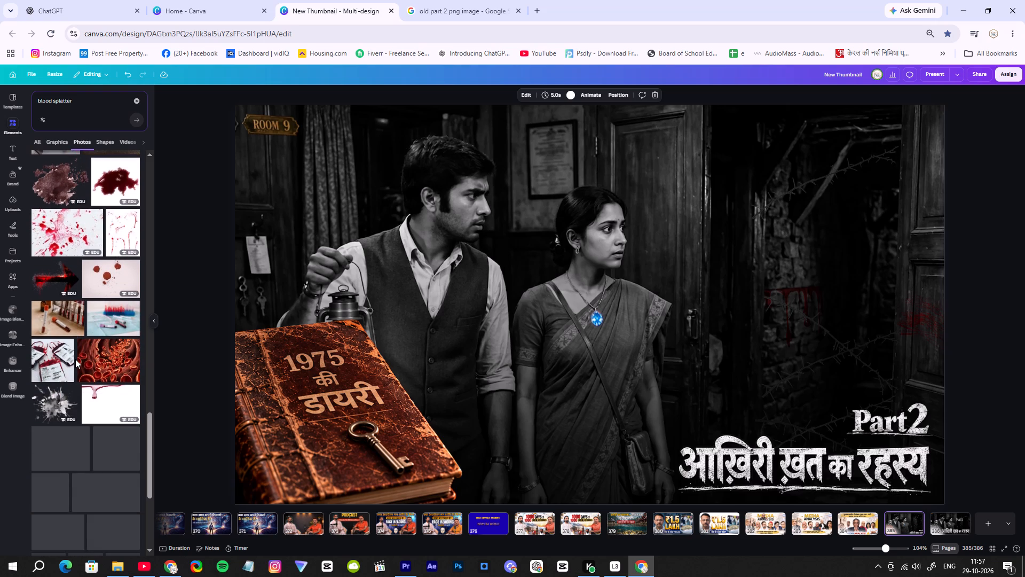
scroll(75, 359, "down", 4)
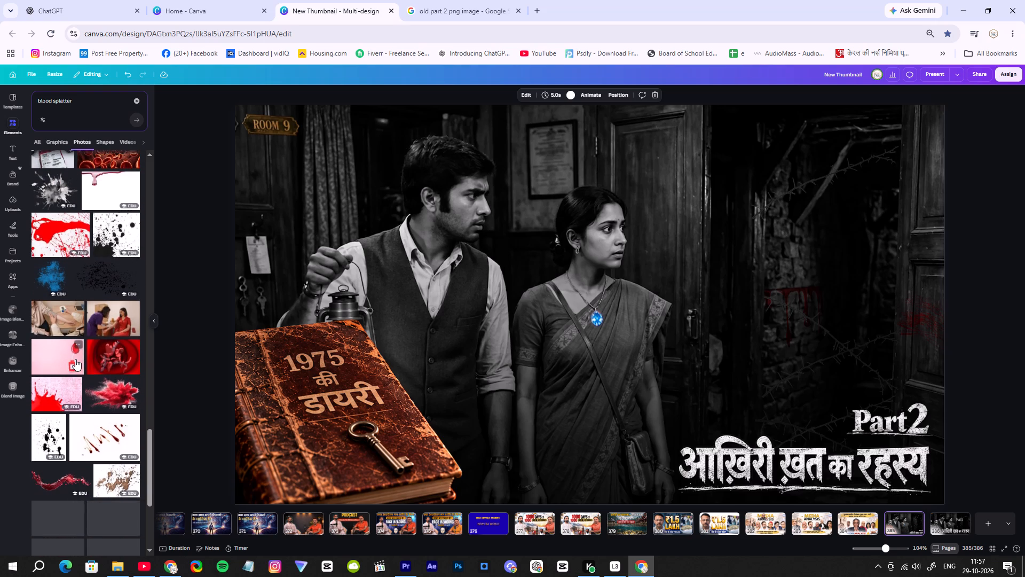
scroll(75, 359, "down", 6)
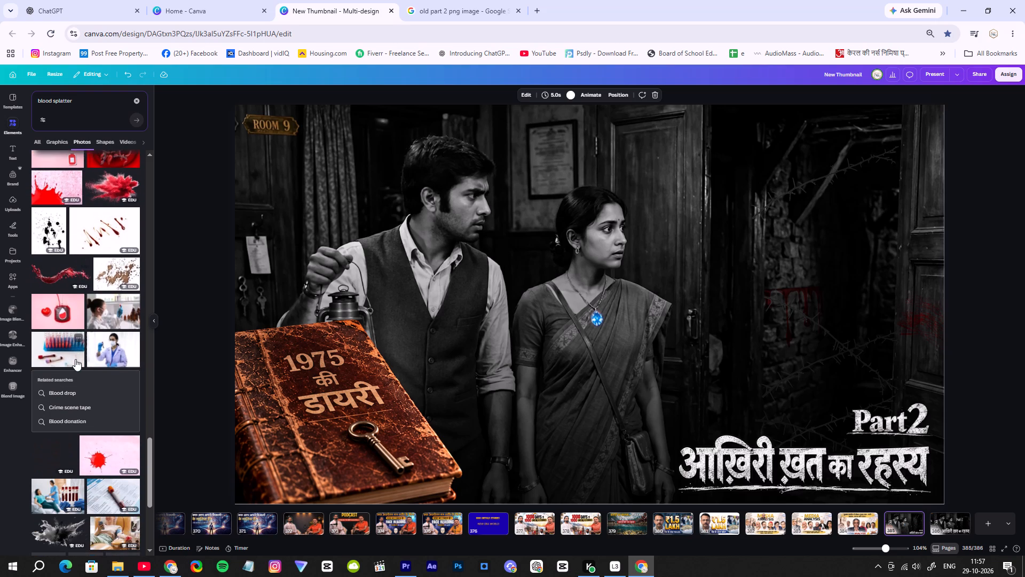
scroll(75, 359, "down", 8)
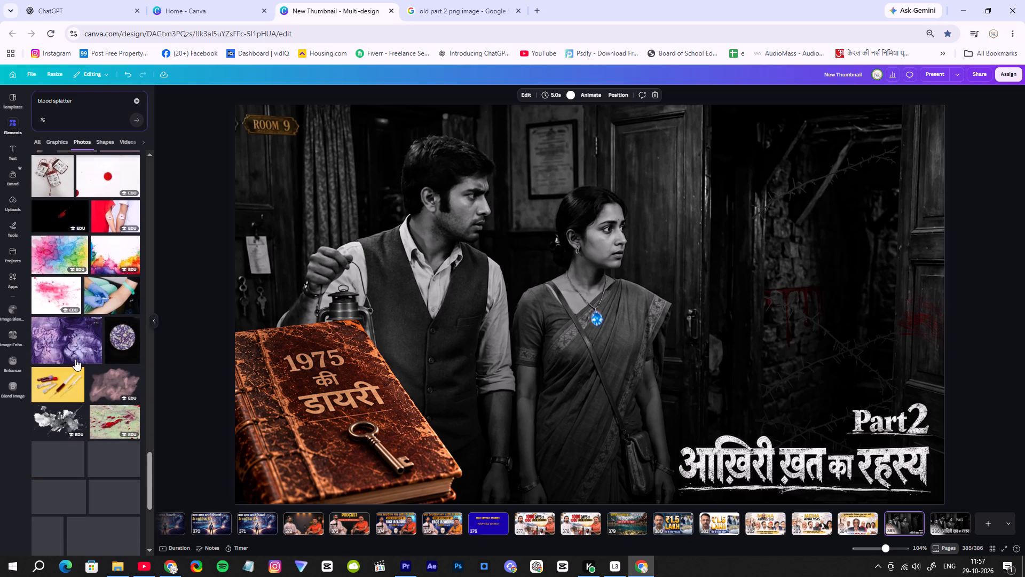
scroll(75, 359, "down", 4)
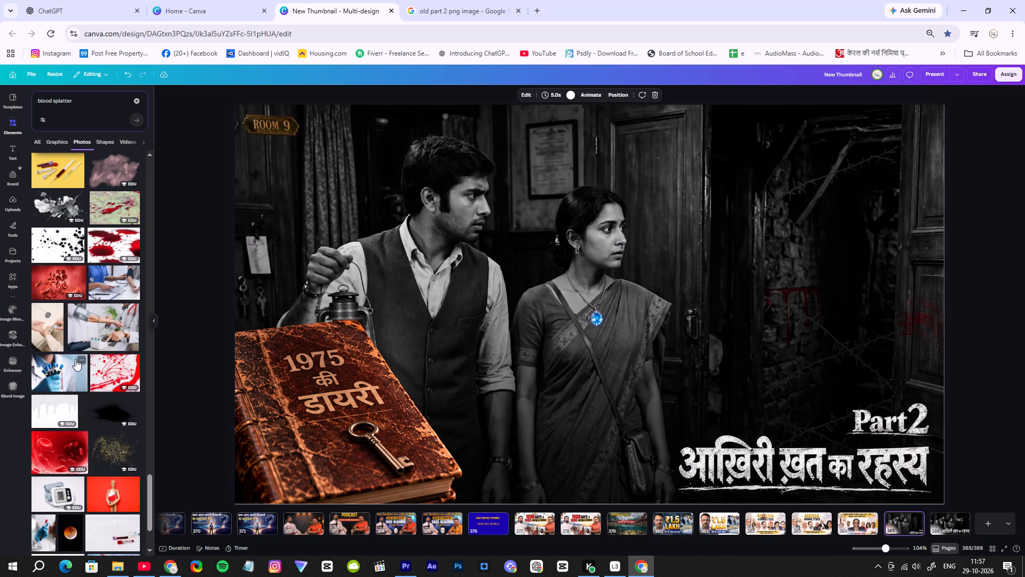
scroll(75, 359, "down", 3)
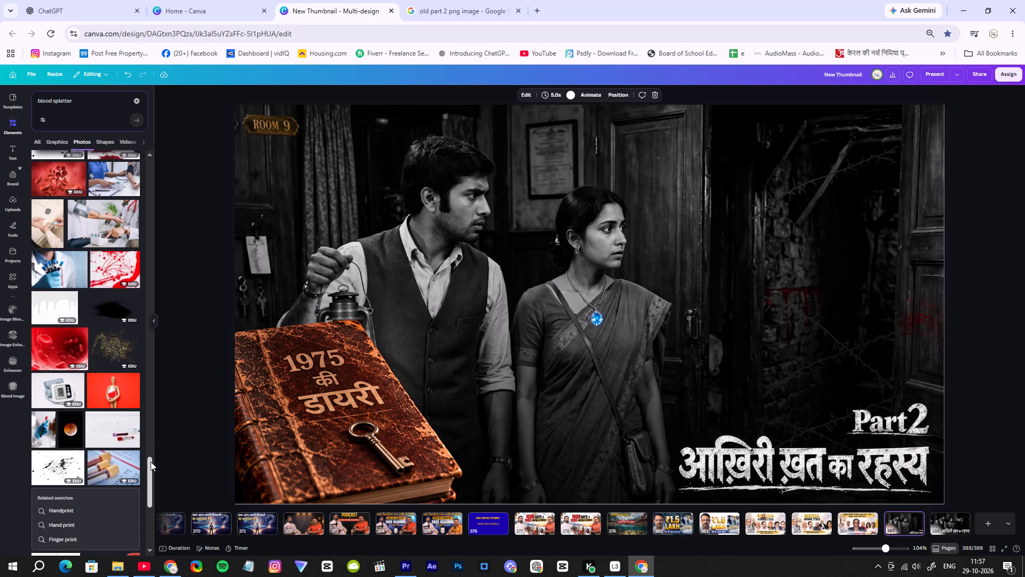
left_click_drag(149, 472, 164, 144)
left_click_drag(150, 186, 150, 199)
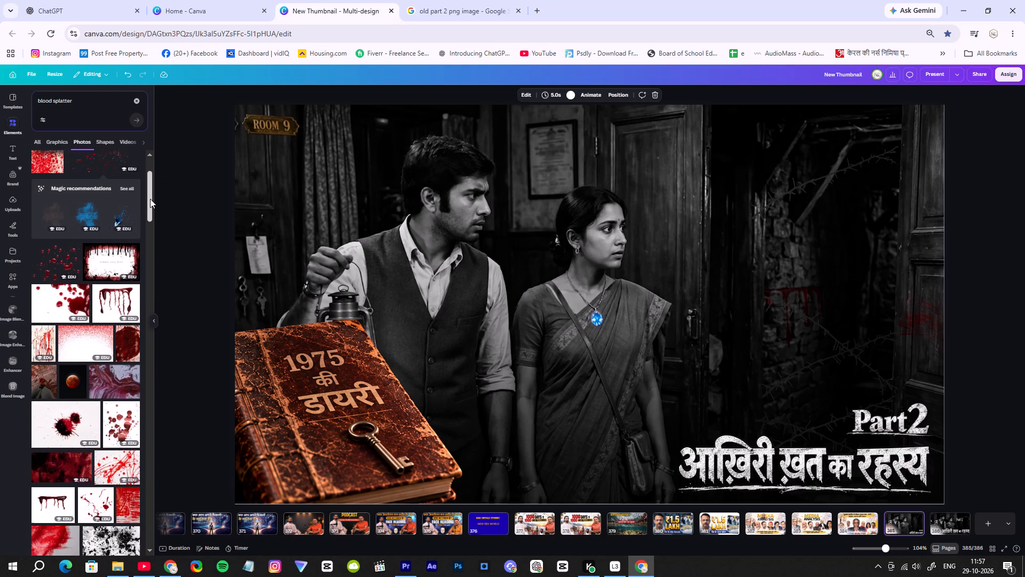
left_click_drag(150, 199, 150, 206)
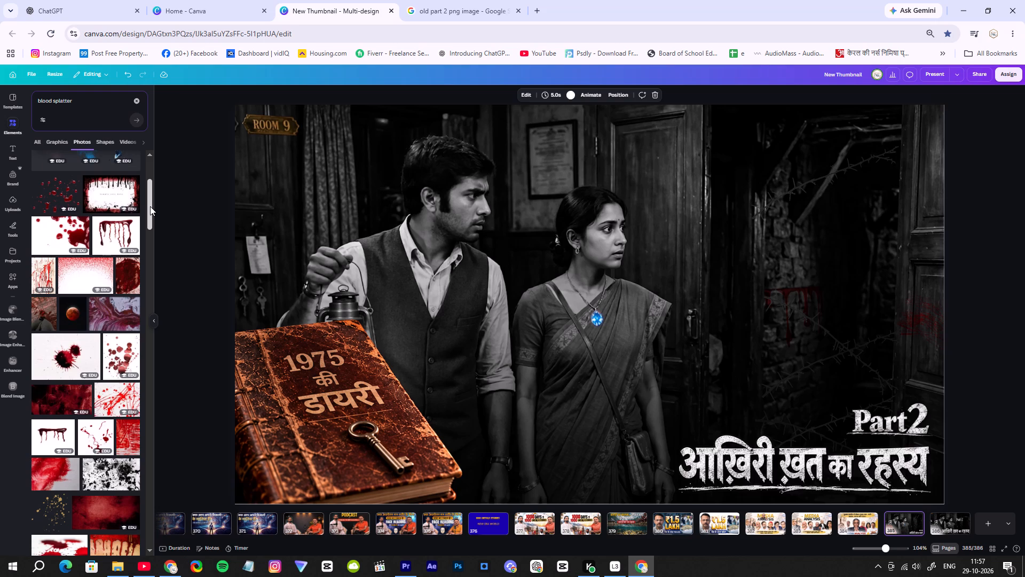
left_click_drag(150, 206, 149, 194)
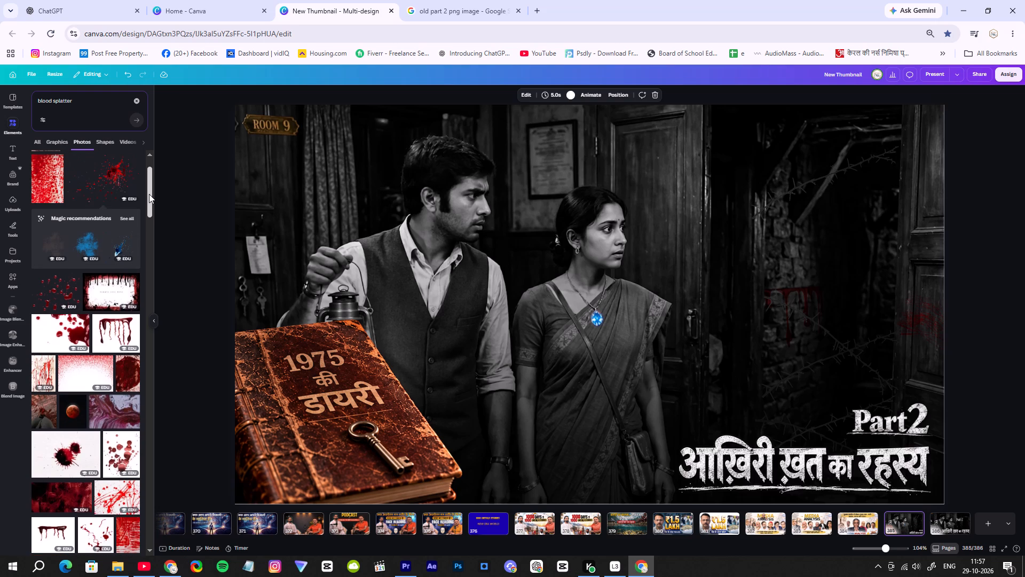
left_click_drag(149, 194, 148, 196)
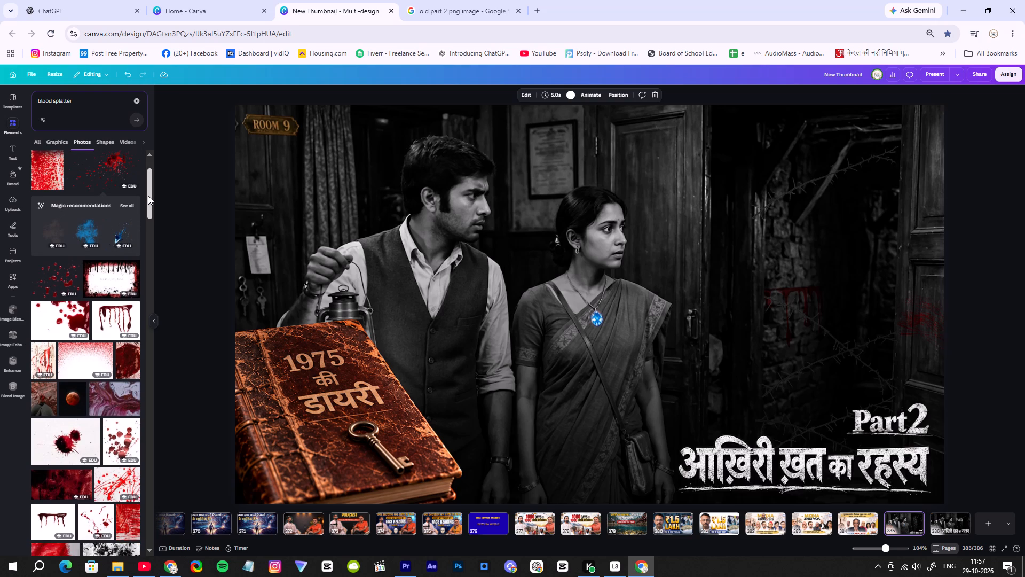
left_click_drag(148, 196, 148, 199)
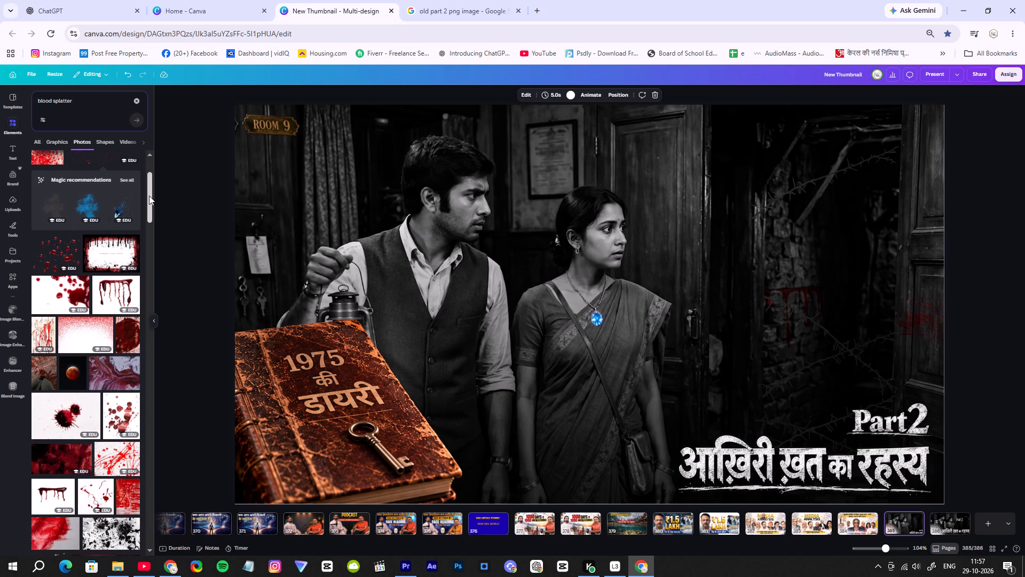
left_click_drag(149, 196, 149, 201)
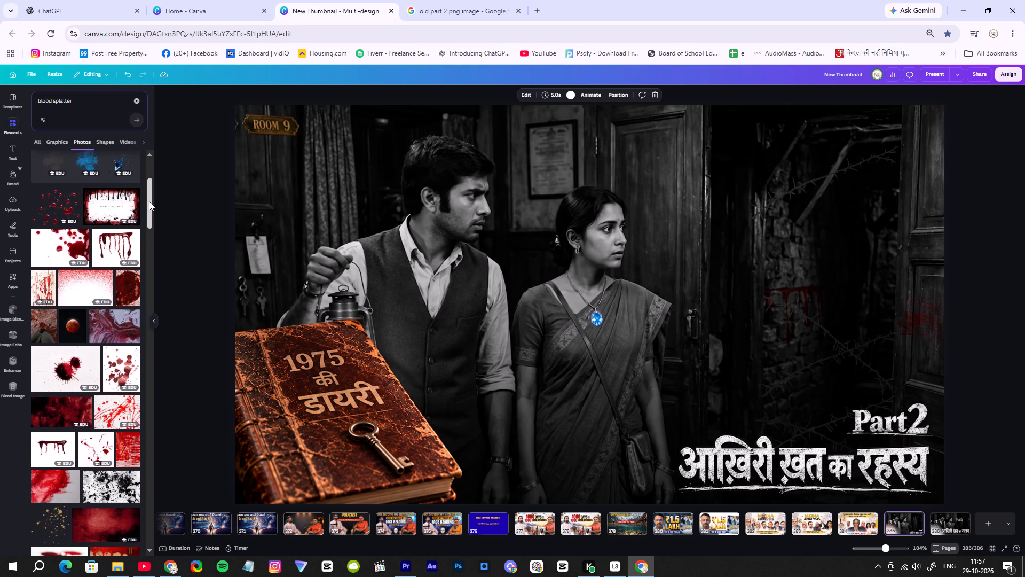
left_click_drag(149, 201, 148, 205)
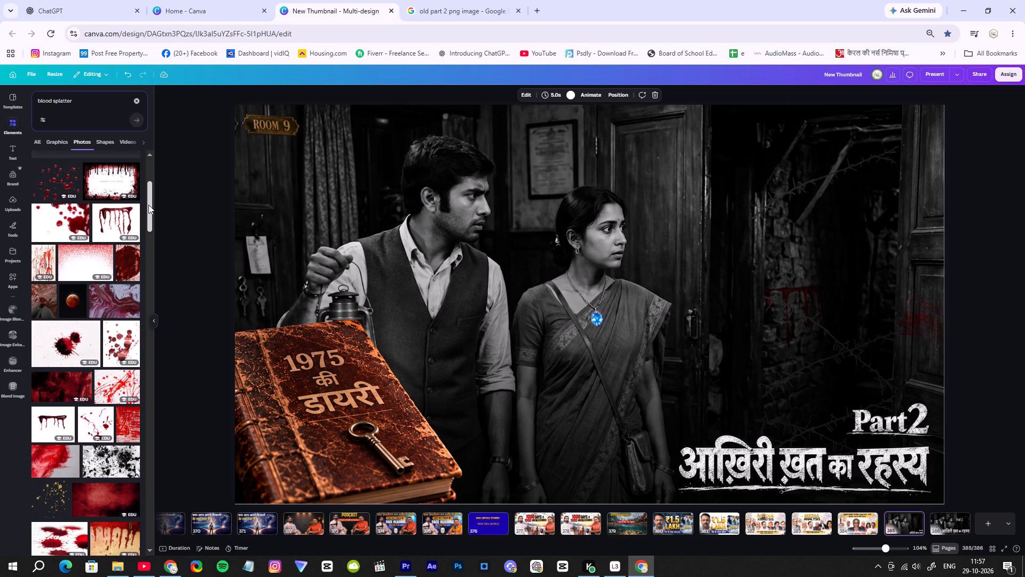
left_click_drag(148, 205, 148, 209)
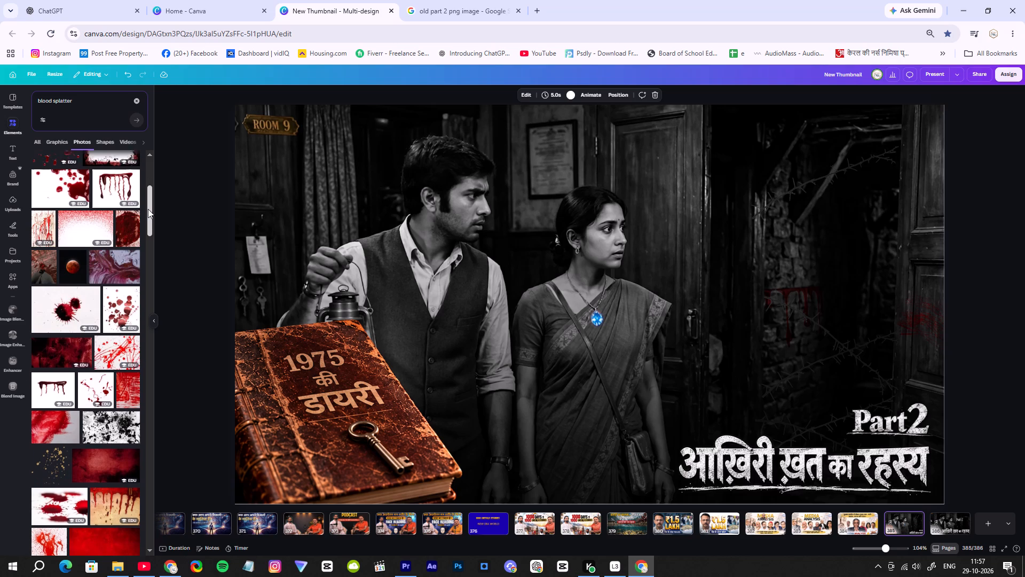
left_click_drag(148, 209, 148, 210)
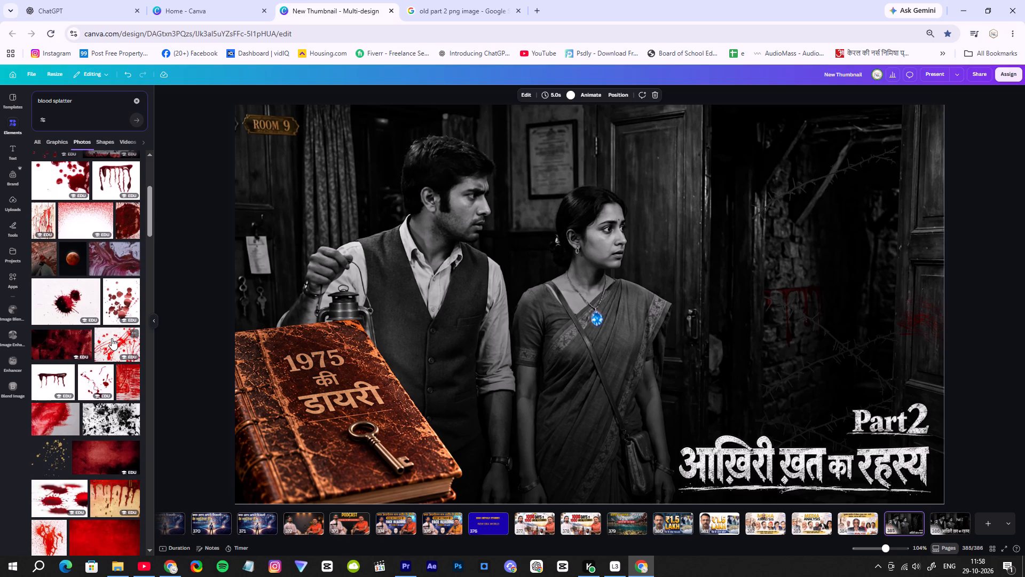
left_click_drag(151, 223, 148, 259)
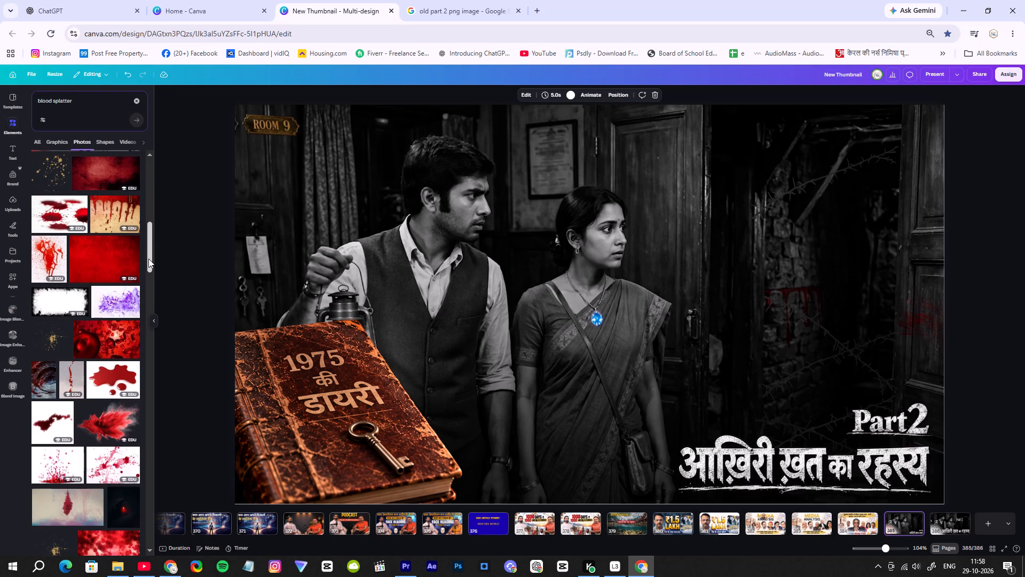
left_click_drag(148, 259, 145, 281)
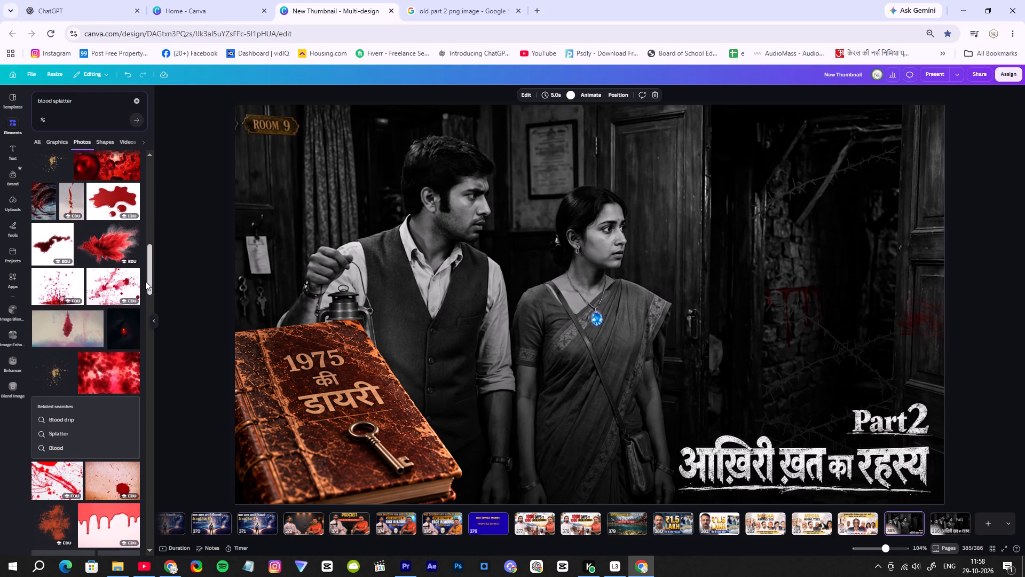
left_click_drag(145, 281, 142, 287)
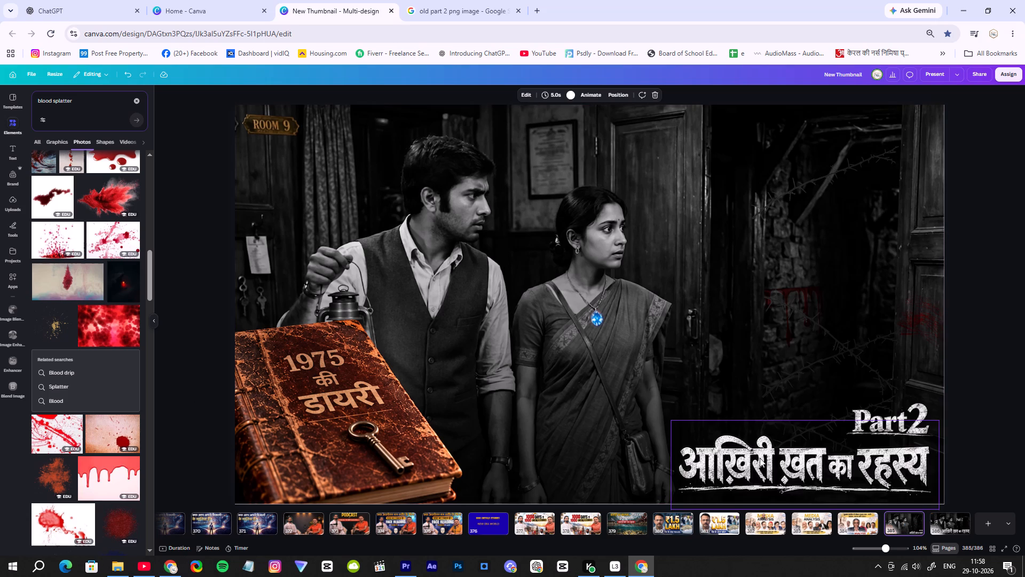
Move the Part 2 logo up to the thumbnail's upper-right corner, above the dark doorway.
left_click_drag(877, 413, 882, 136)
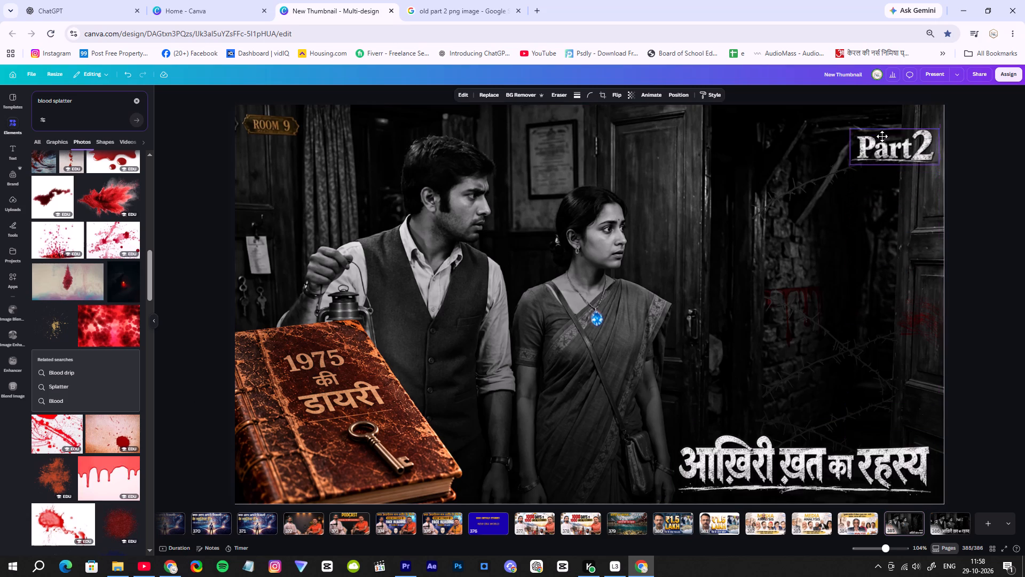
left_click_drag(882, 136, 866, 125)
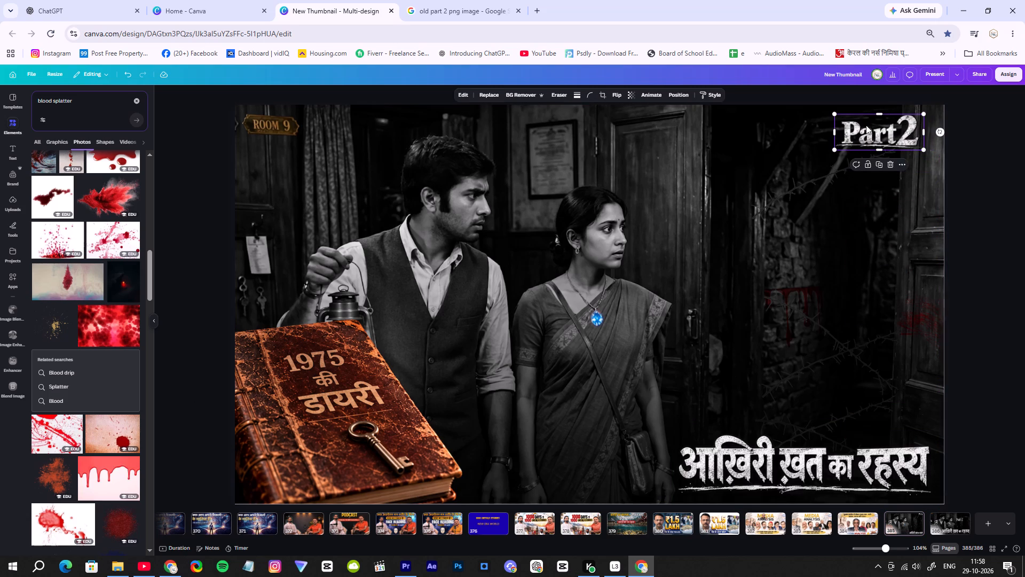
Shift the आख़िरी ख़त का रहस्य title left toward the diary and enlarge it to about 820 by 273.
left_click_drag(811, 472, 710, 462)
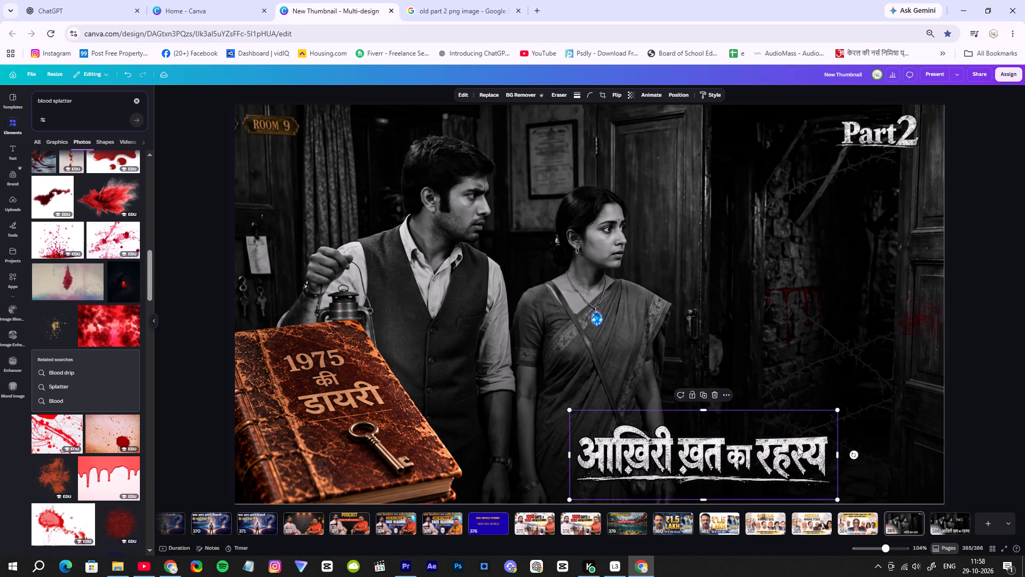
left_click_drag(840, 410, 860, 403)
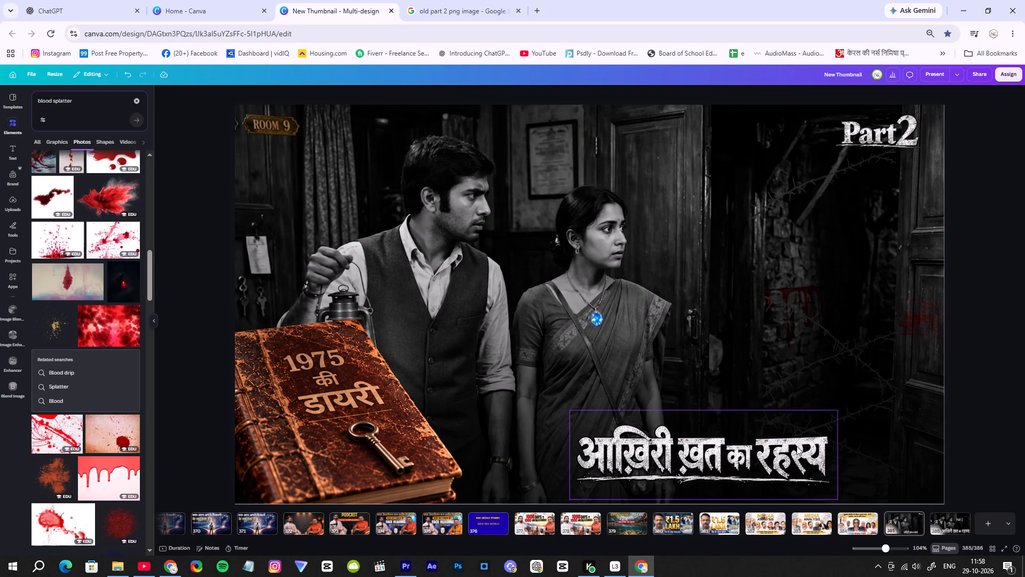
left_click(797, 446)
left_click_drag(835, 410, 870, 396)
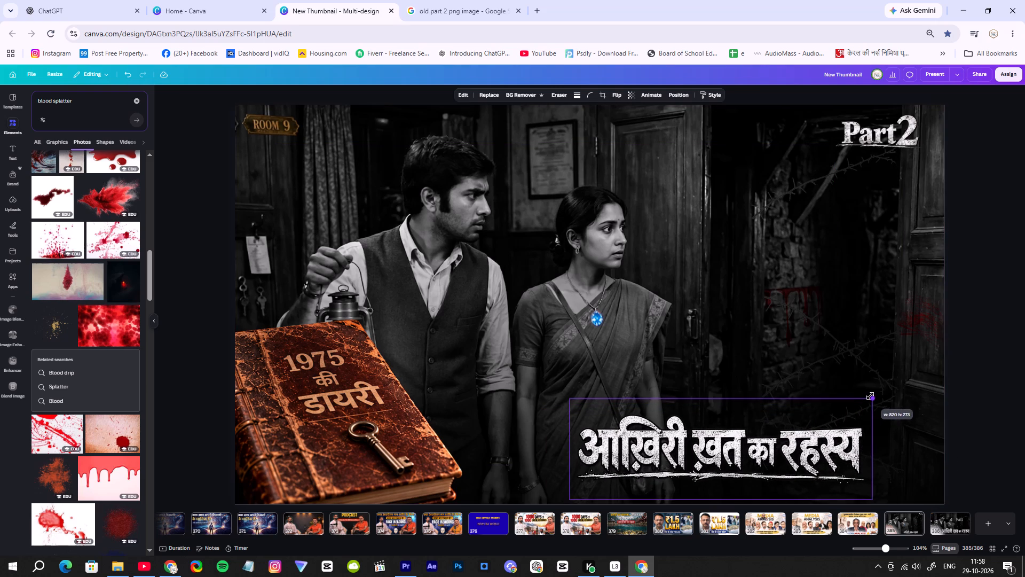
left_click_drag(870, 396, 871, 395)
left_click(990, 344)
Fine-tune the enlarged Hindi title's position along the thumbnail's bottom, between the diary and the right-hand door, across the woman's lower saree.
left_click_drag(799, 455, 814, 453)
double_click(979, 319)
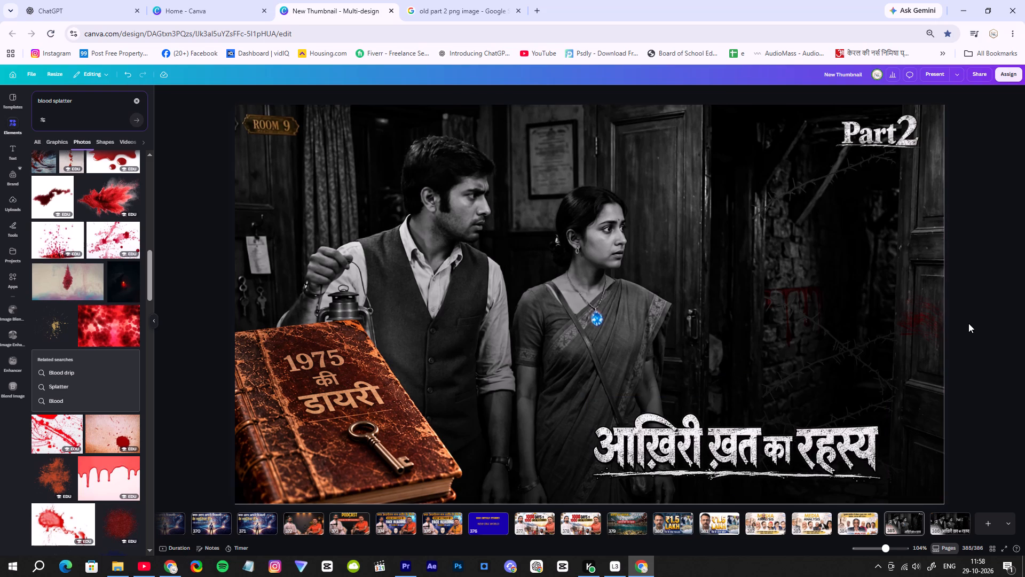
left_click_drag(801, 450, 769, 451)
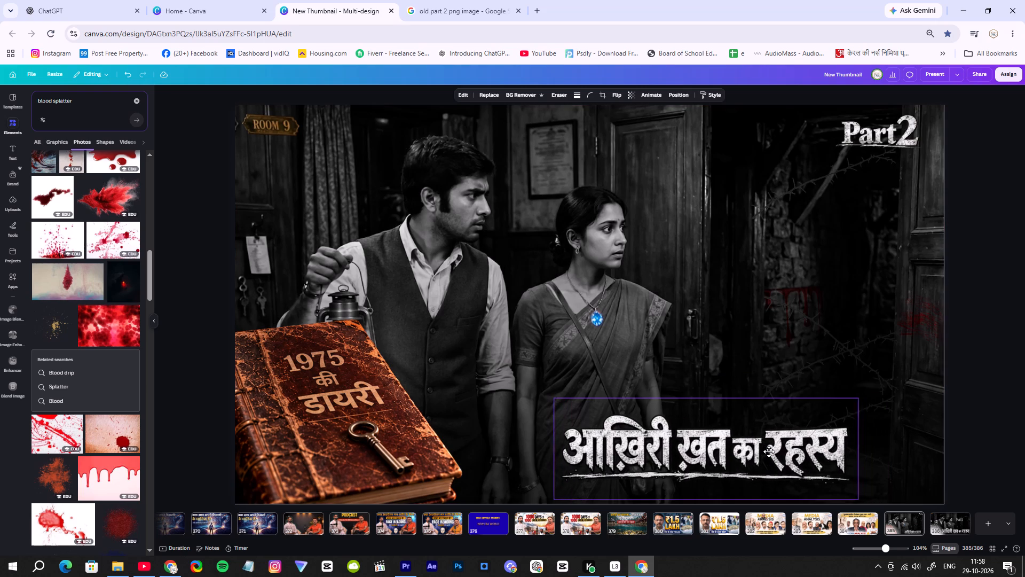
left_click_drag(769, 451, 767, 451)
left_click(990, 338)
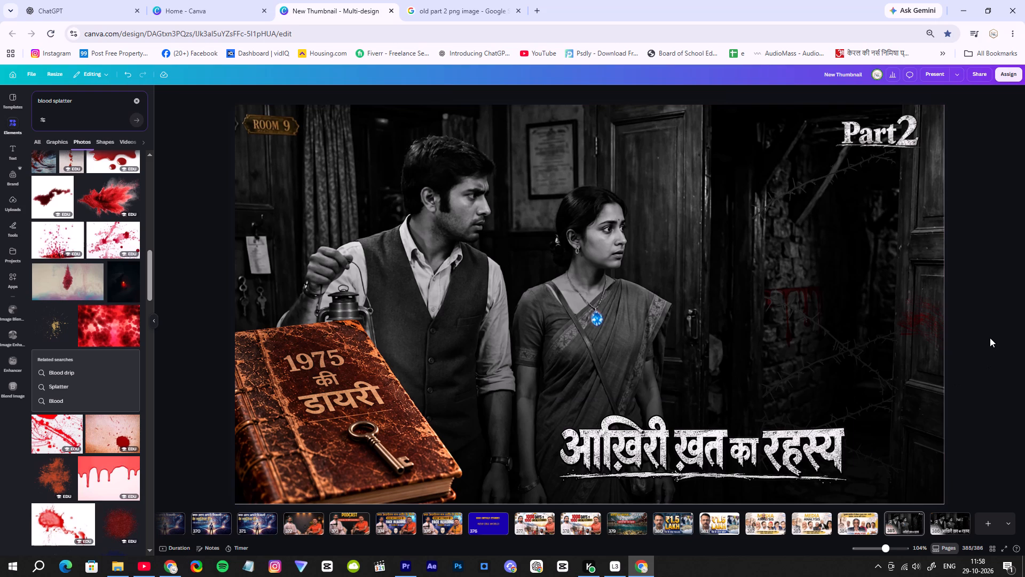
left_click_drag(671, 466, 660, 466)
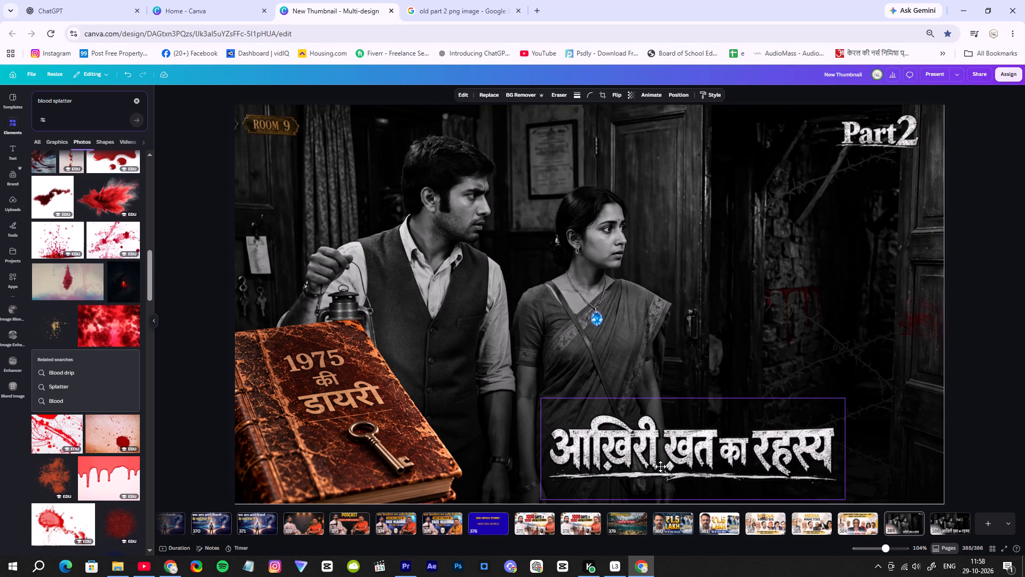
left_click_drag(660, 466, 657, 469)
left_click(982, 297)
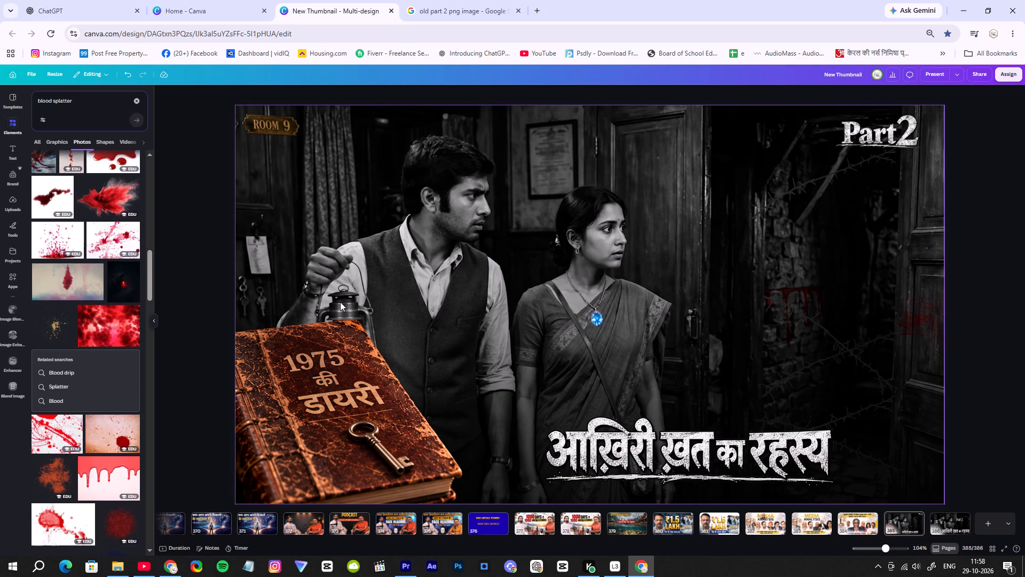
Replace the blood splatter search in the elements library with a search for fade black.
left_click(135, 103)
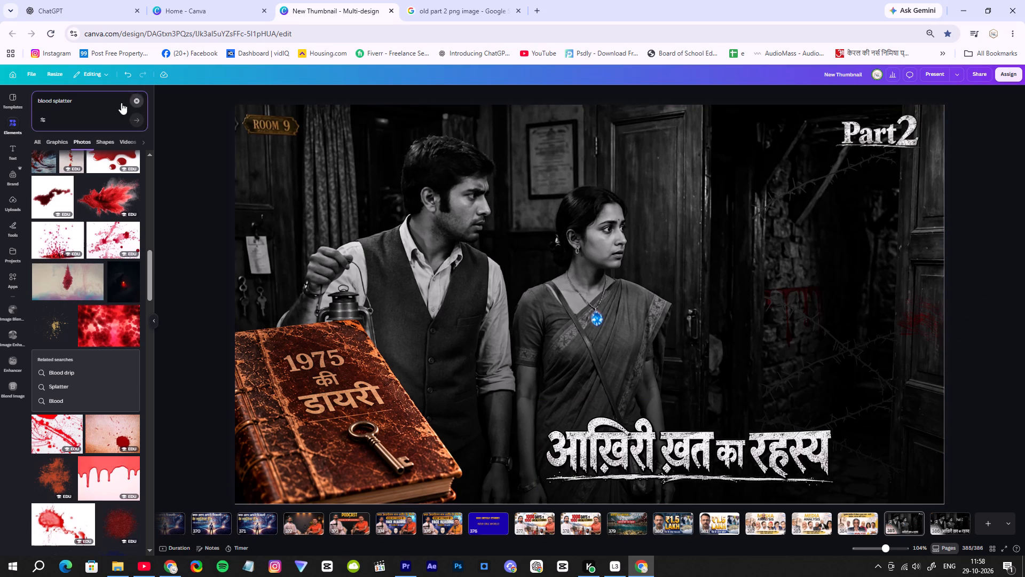
left_click(103, 102)
type("fade")
key("space")
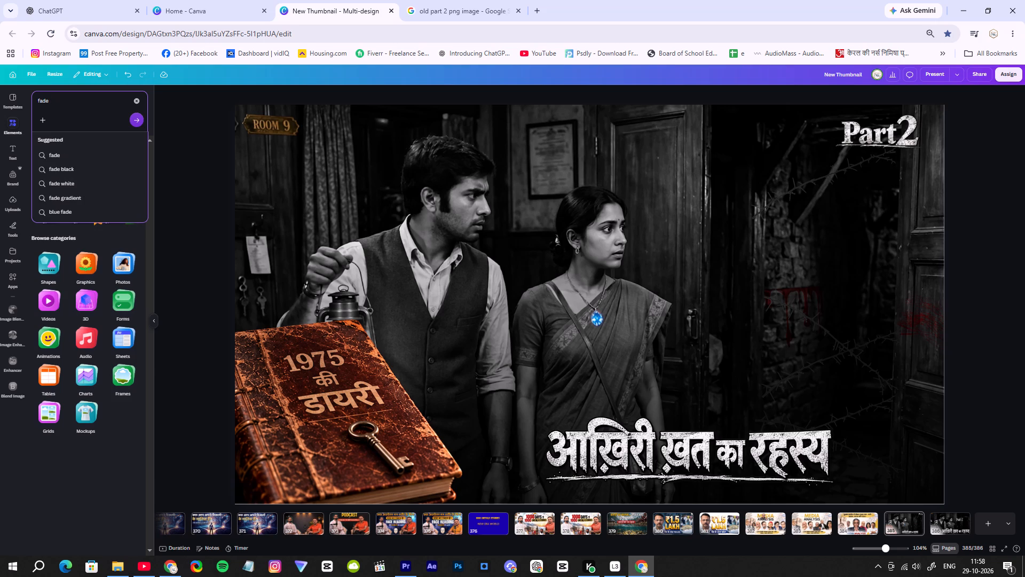
left_click(87, 172)
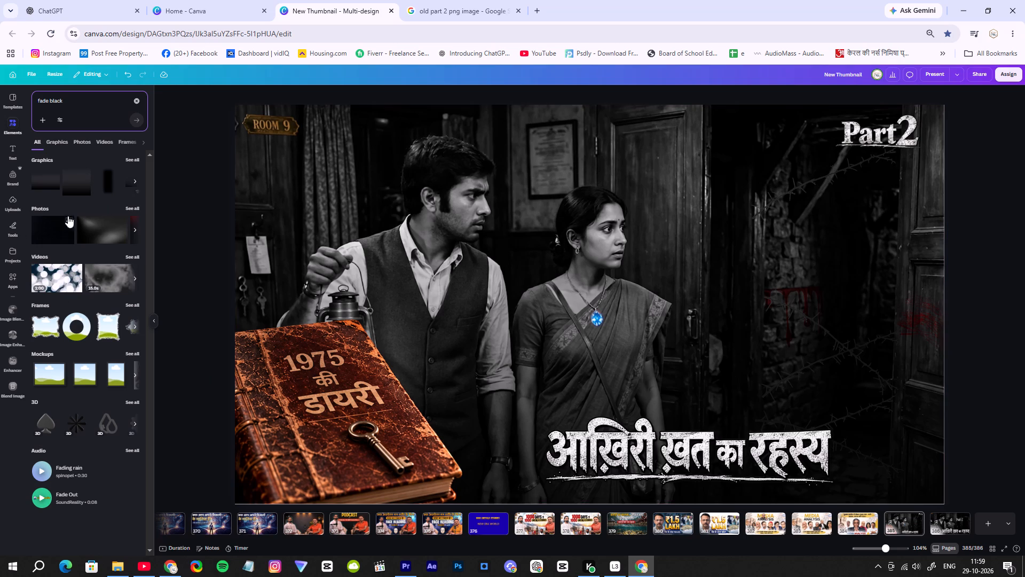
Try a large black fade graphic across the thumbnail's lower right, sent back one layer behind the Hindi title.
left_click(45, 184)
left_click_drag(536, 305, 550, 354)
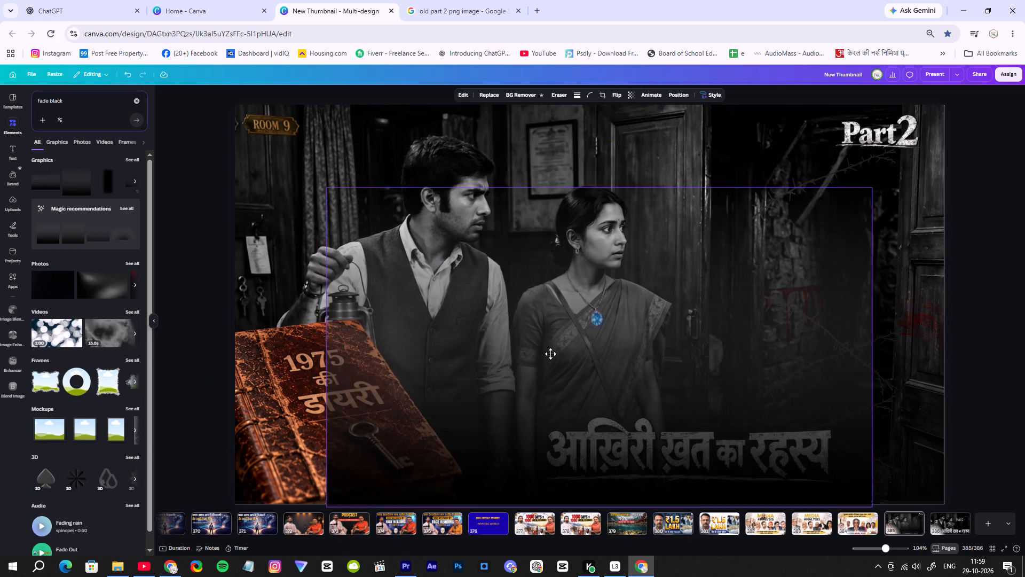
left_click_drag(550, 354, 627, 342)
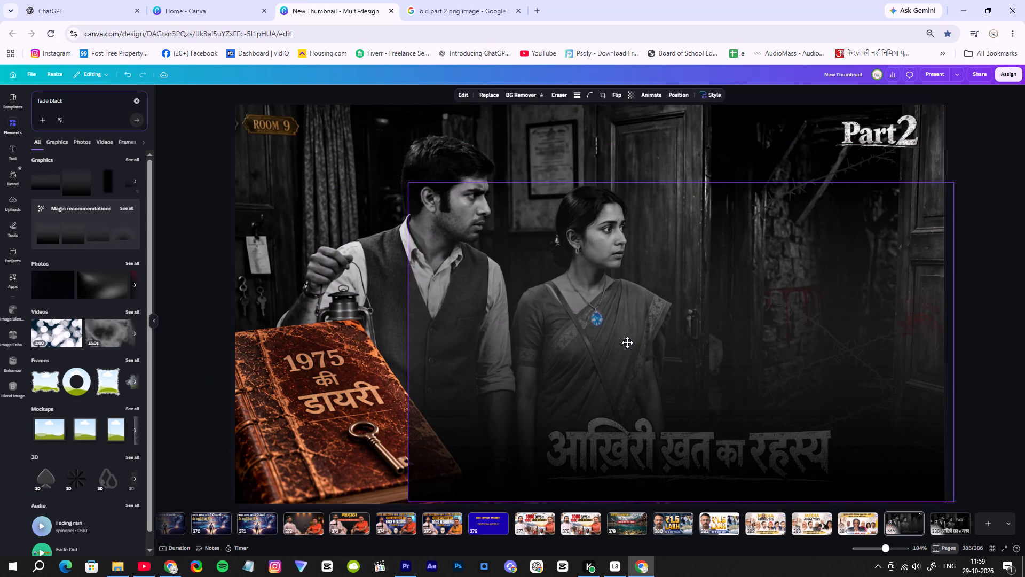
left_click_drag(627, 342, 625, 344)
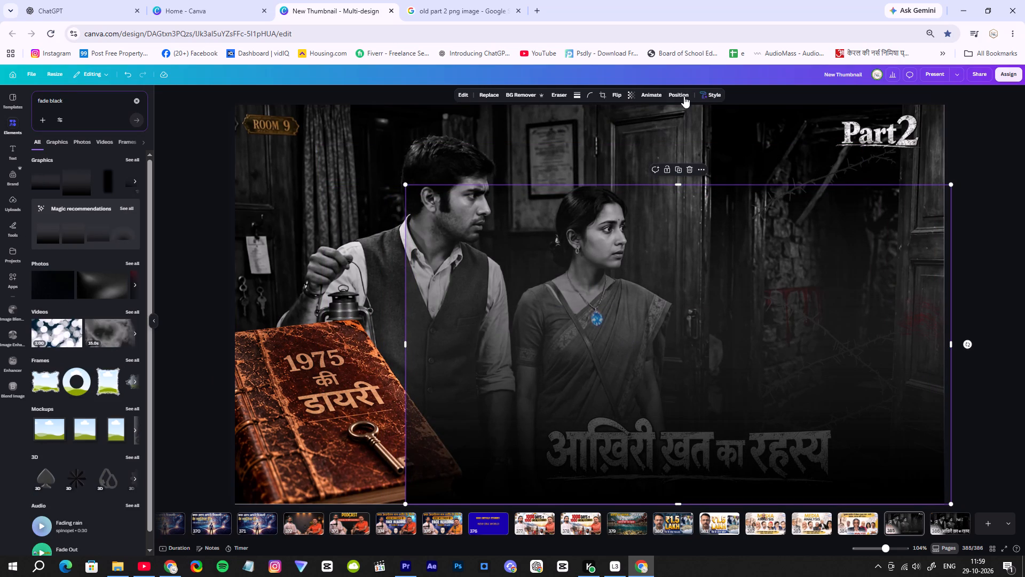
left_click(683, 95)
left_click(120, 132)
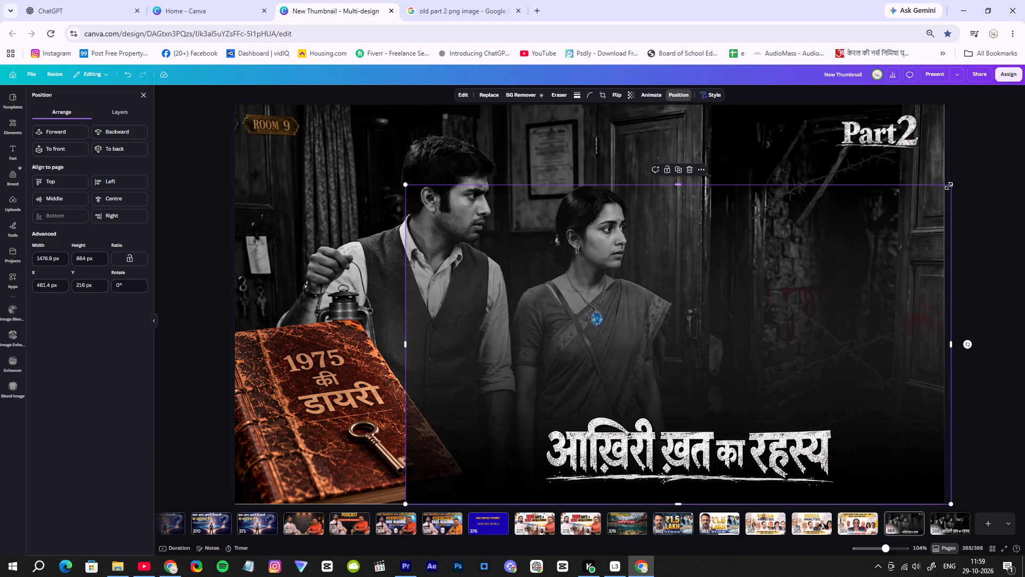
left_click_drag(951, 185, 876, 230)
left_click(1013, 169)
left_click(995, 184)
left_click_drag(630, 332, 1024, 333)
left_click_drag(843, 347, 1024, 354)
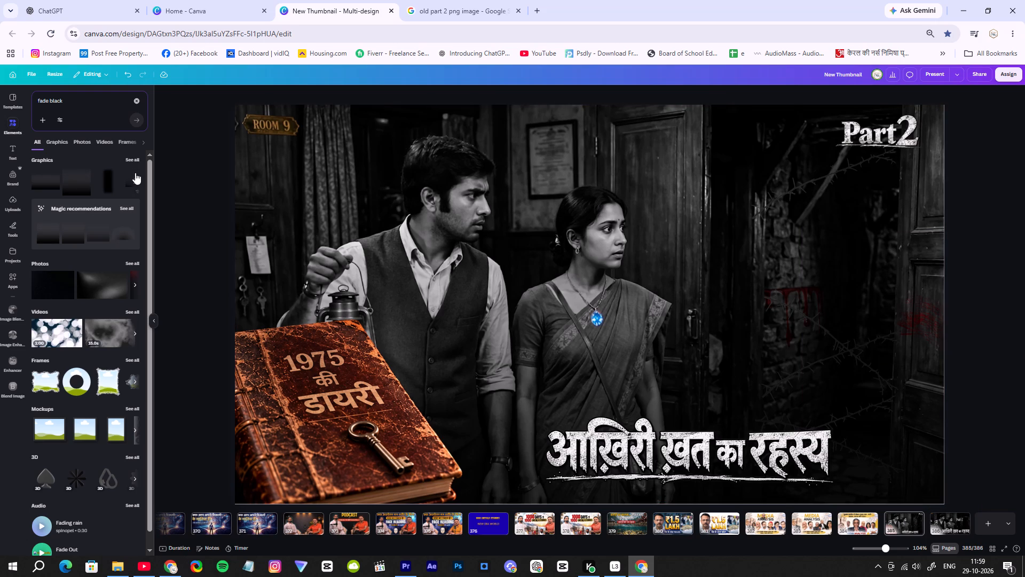
Browse all fade black graphics for a wide, short gradient that suits the strip behind the Hindi title.
left_click(131, 160)
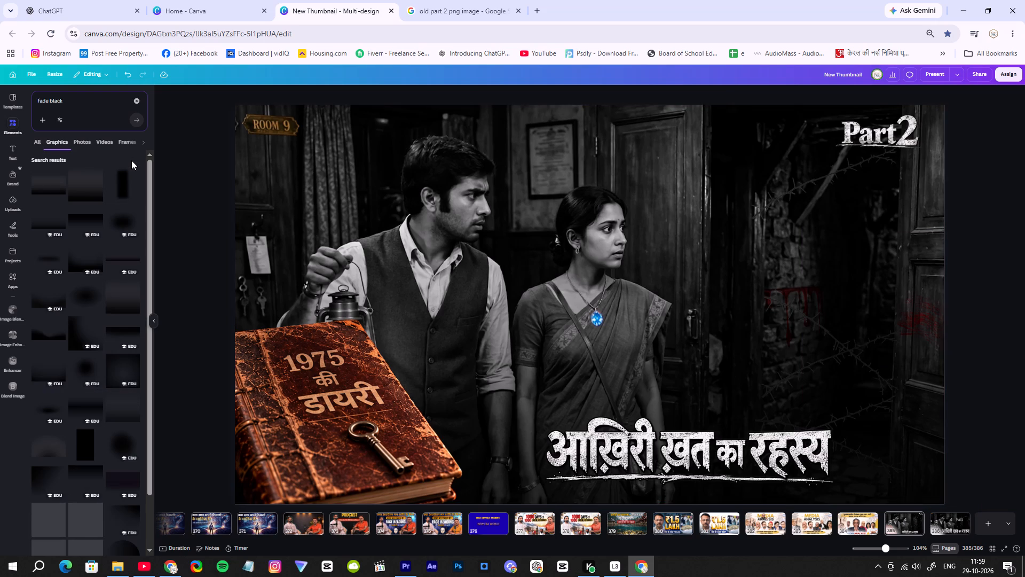
scroll(105, 319, "down", 2)
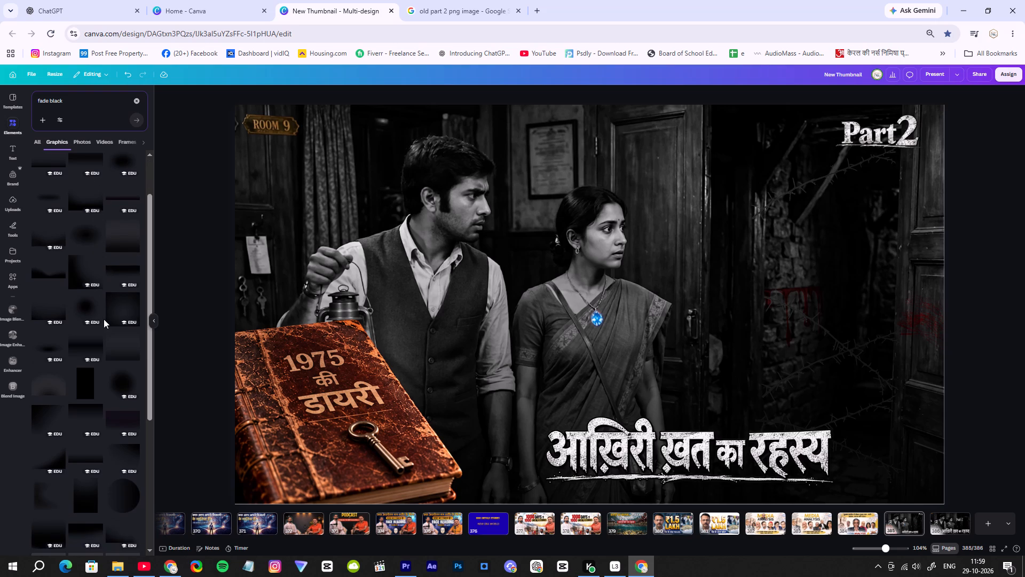
scroll(104, 319, "down", 4)
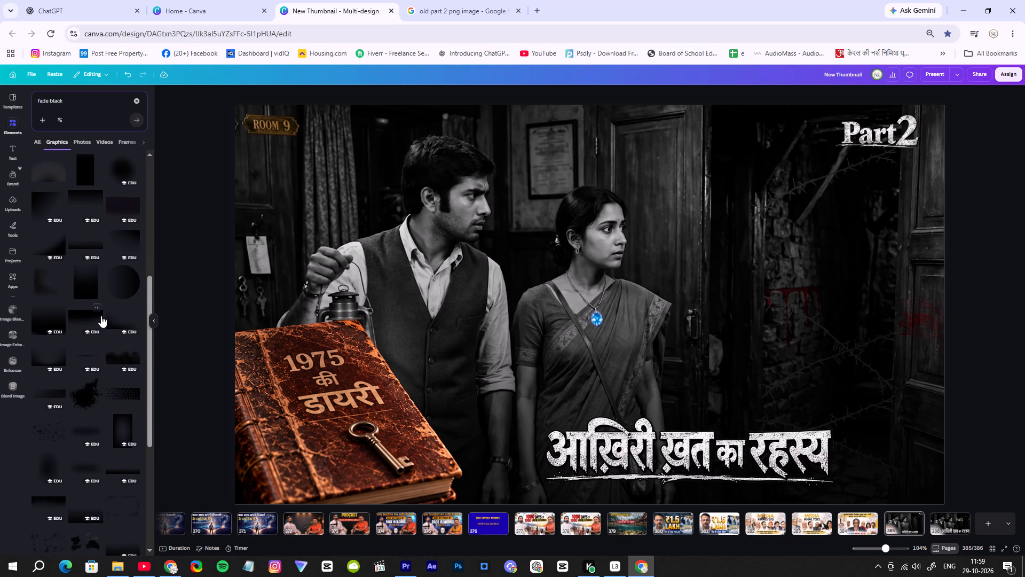
scroll(101, 316, "down", 3)
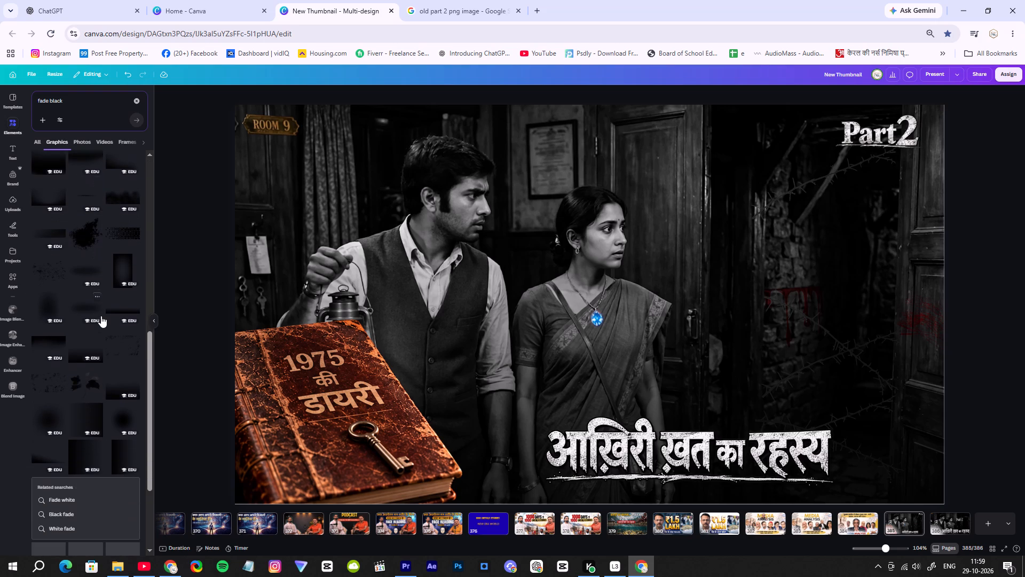
scroll(101, 316, "down", 1)
left_click_drag(151, 374, 151, 351)
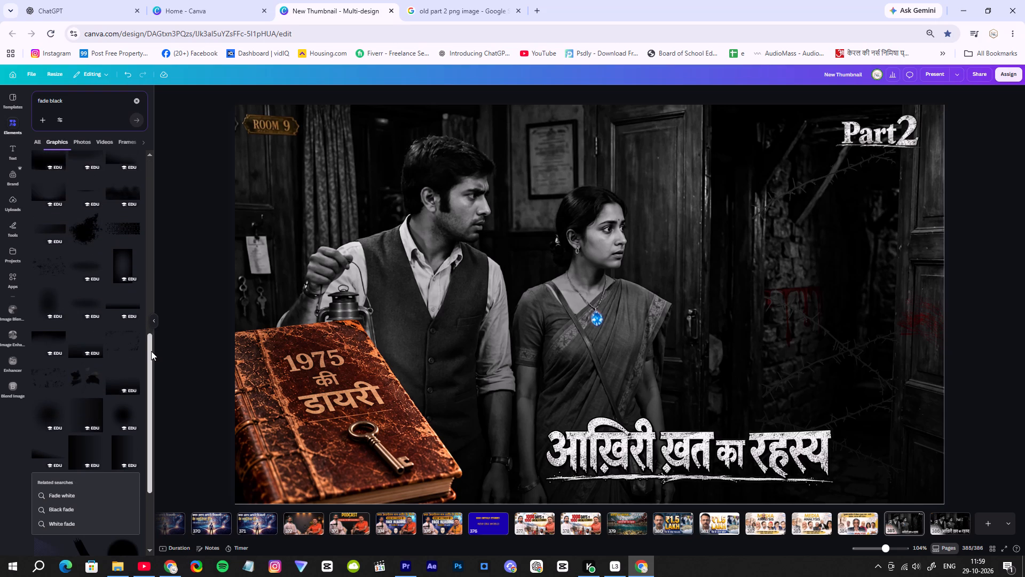
left_click_drag(151, 351, 148, 291)
left_click_drag(150, 300, 151, 279)
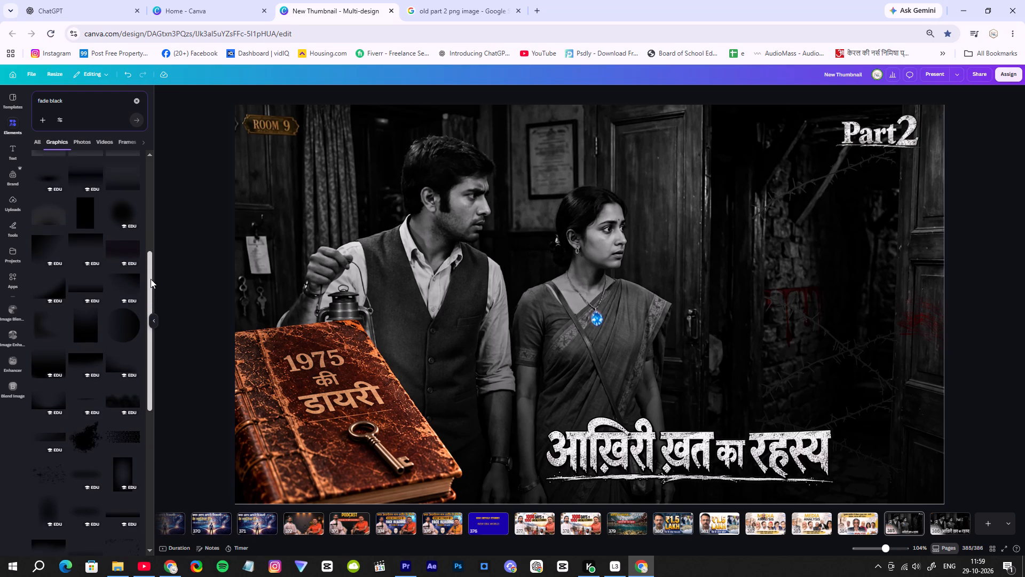
left_click_drag(151, 279, 143, 426)
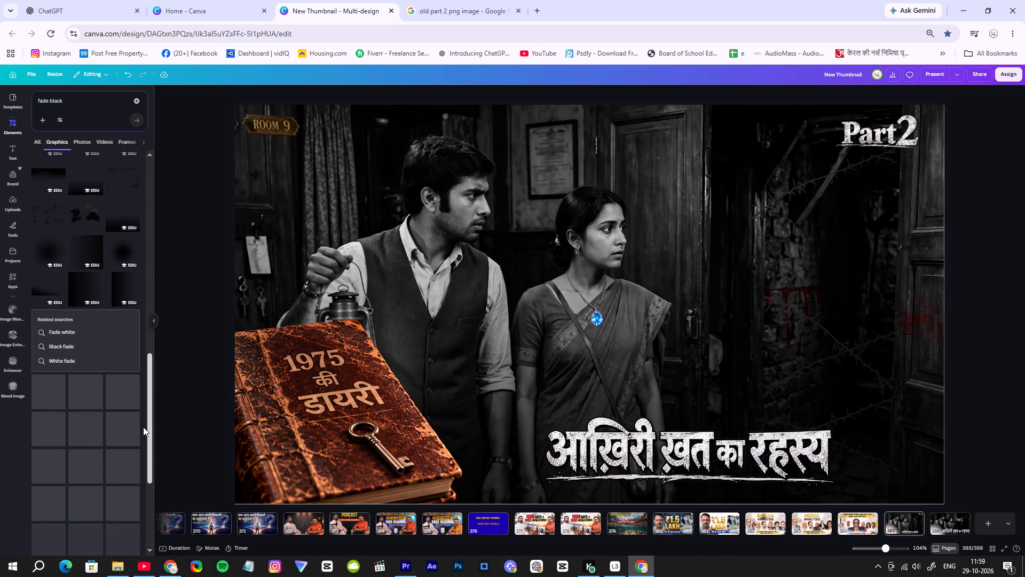
left_click_drag(150, 370, 150, 400)
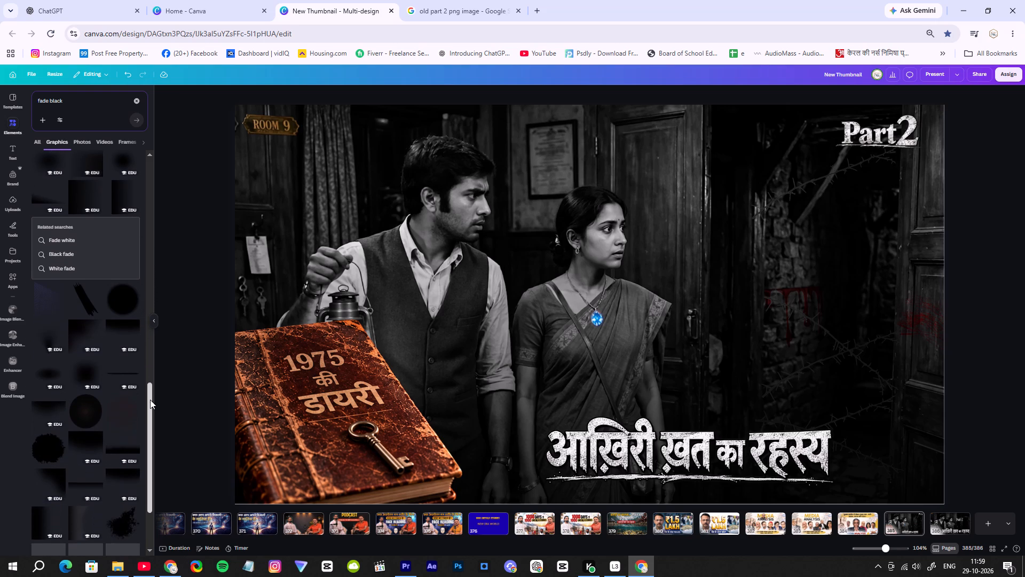
left_click_drag(150, 400, 149, 417)
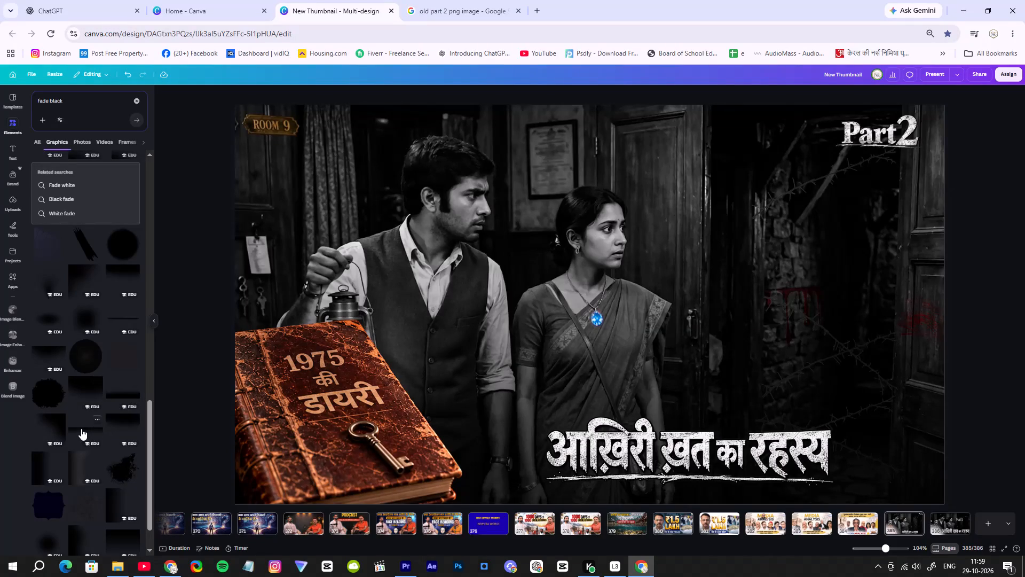
Insert the wide black fade strip, rotate it to -180°, and enlarge it to about 1305 by 268 px along the bottom, from the diary to the right edge.
left_click(81, 428)
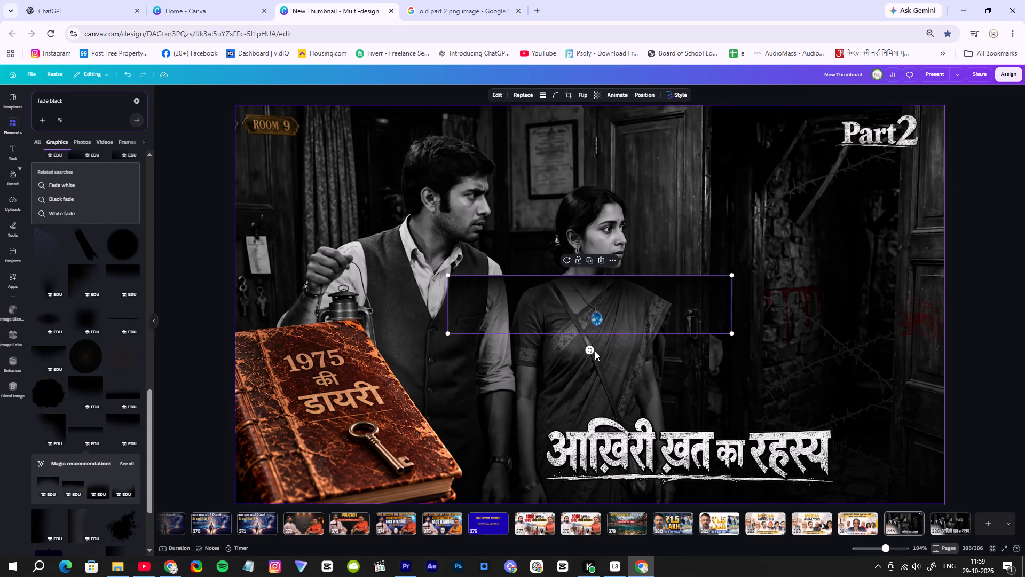
left_click_drag(589, 350, 607, 152)
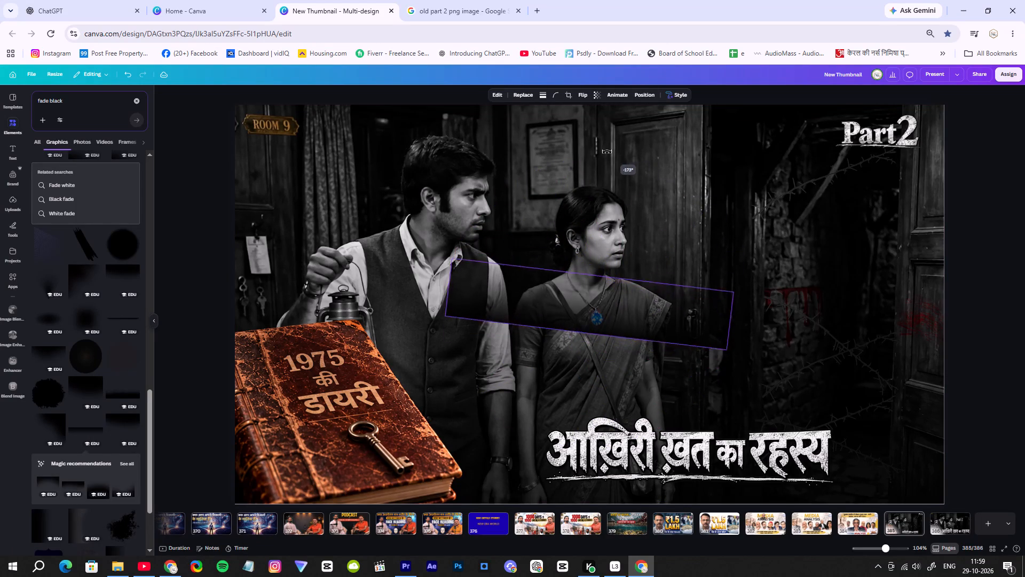
left_click_drag(607, 152, 589, 159)
left_click_drag(612, 300, 627, 470)
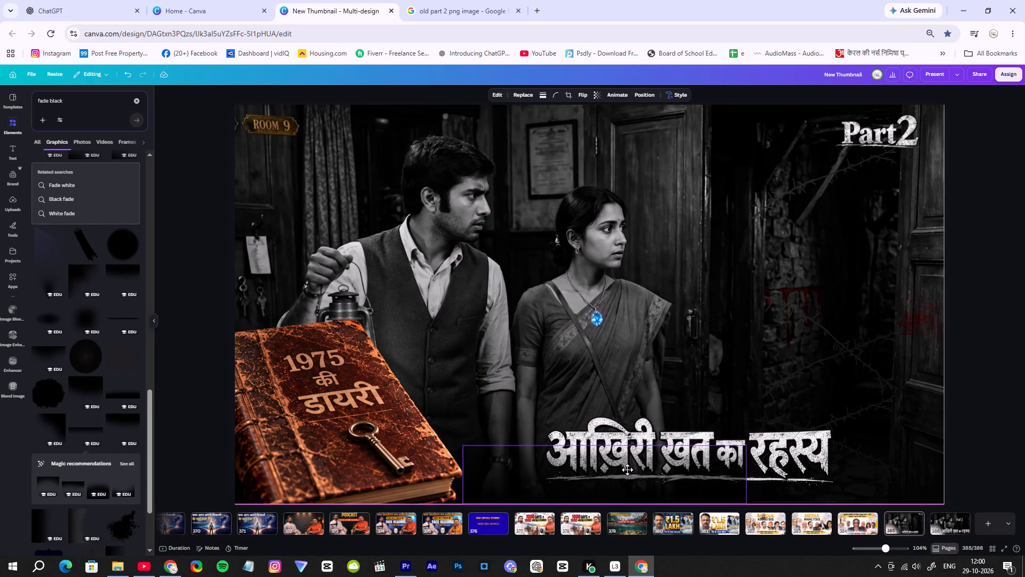
left_click_drag(627, 470, 626, 468)
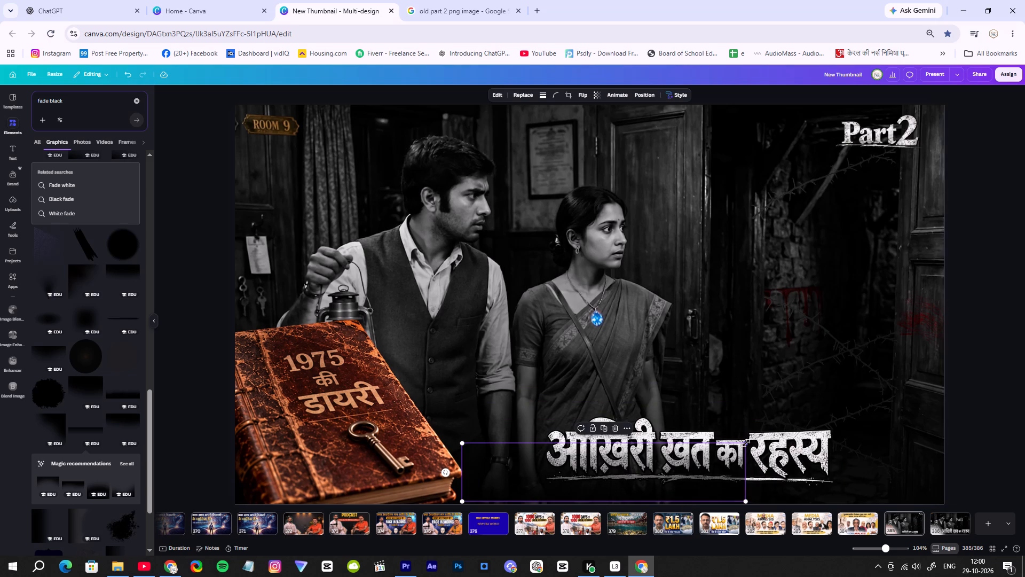
left_click_drag(746, 443, 943, 420)
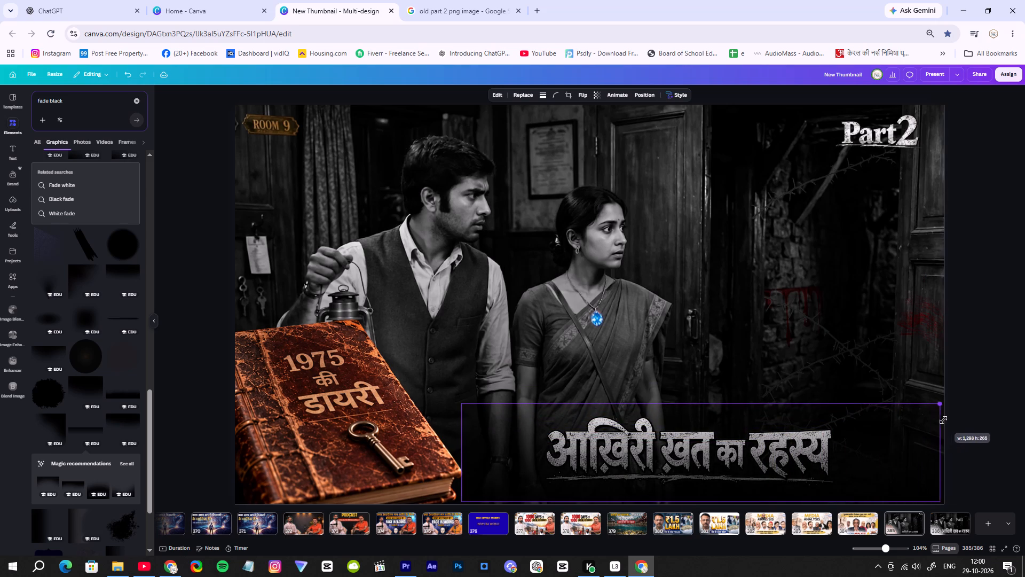
left_click_drag(943, 420, 947, 419)
double_click(1012, 335)
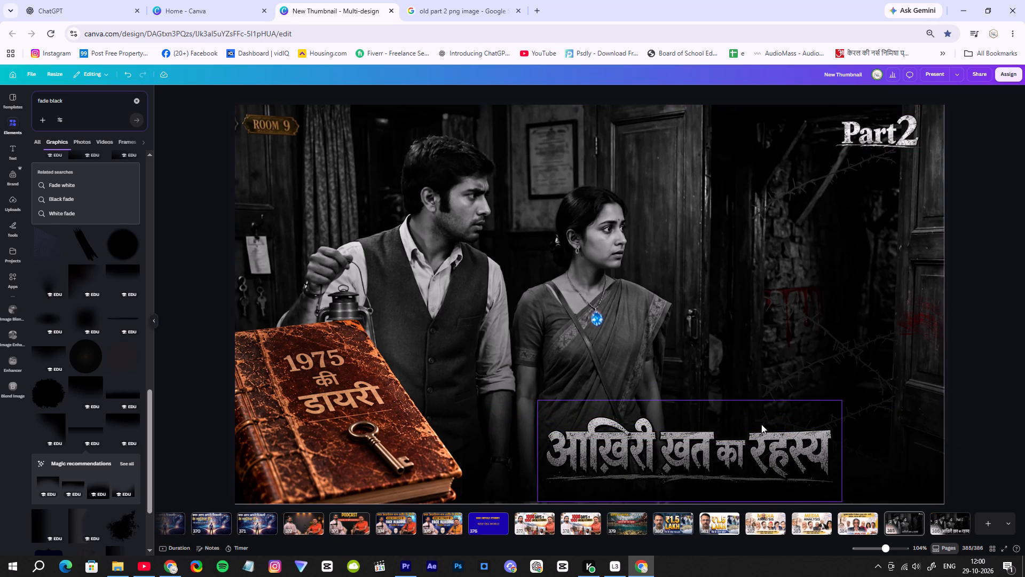
Send the black fade strip back one layer so it sits behind the आख़िरी ख़त का रहस्य title.
left_click(727, 454)
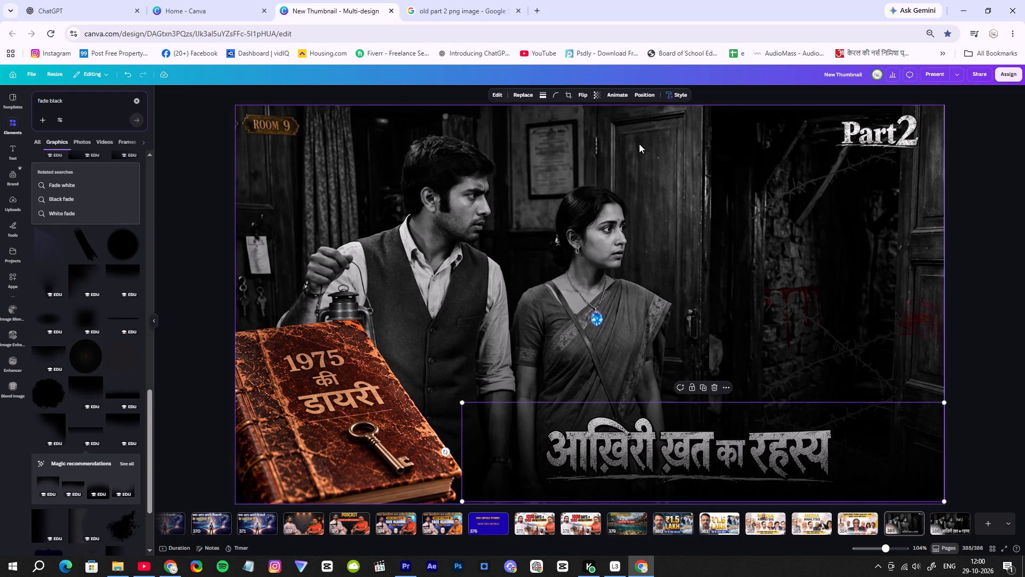
left_click(650, 95)
left_click(118, 136)
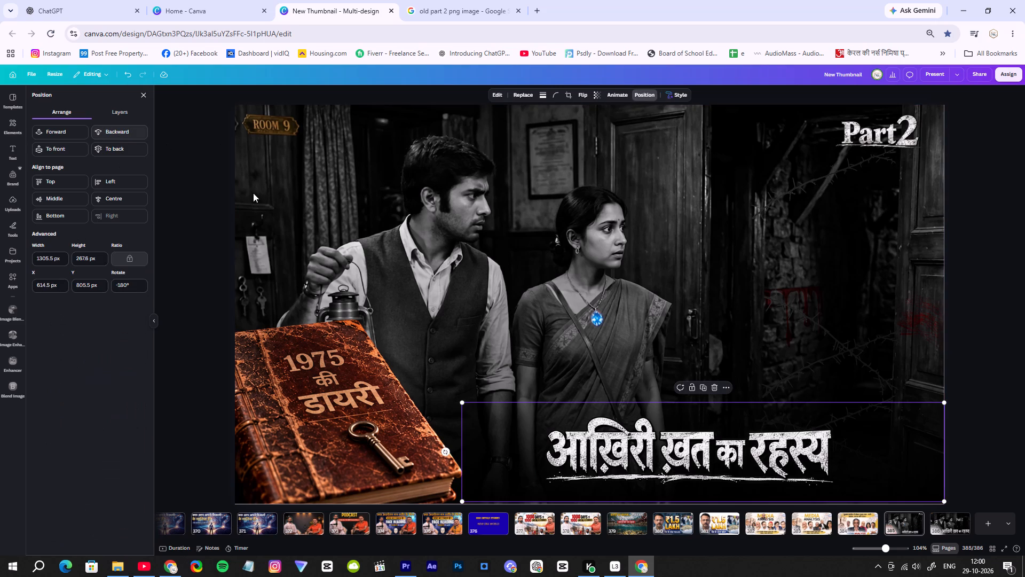
double_click(964, 251)
Move the आख़िरी ख़त का रहस्य title up and slightly left to about X 781, Y 747, and send it back one layer.
left_click_drag(700, 455, 699, 450)
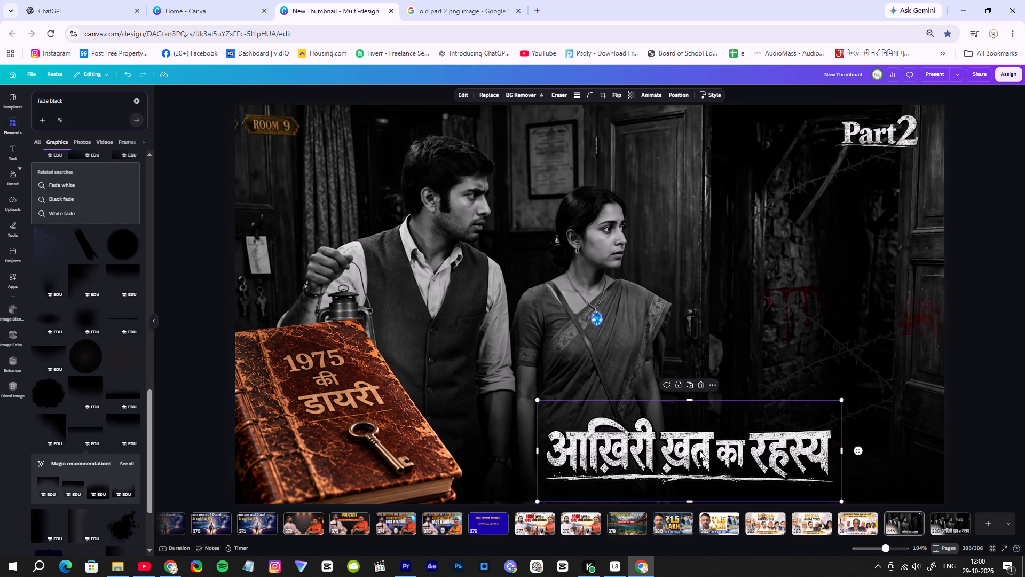
left_click_drag(699, 450, 687, 435)
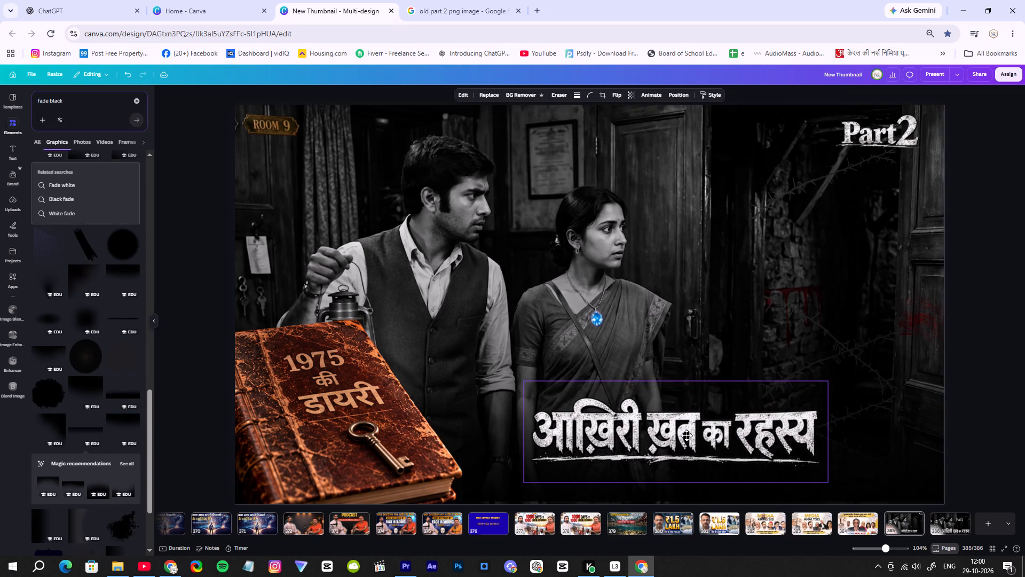
left_click(671, 98)
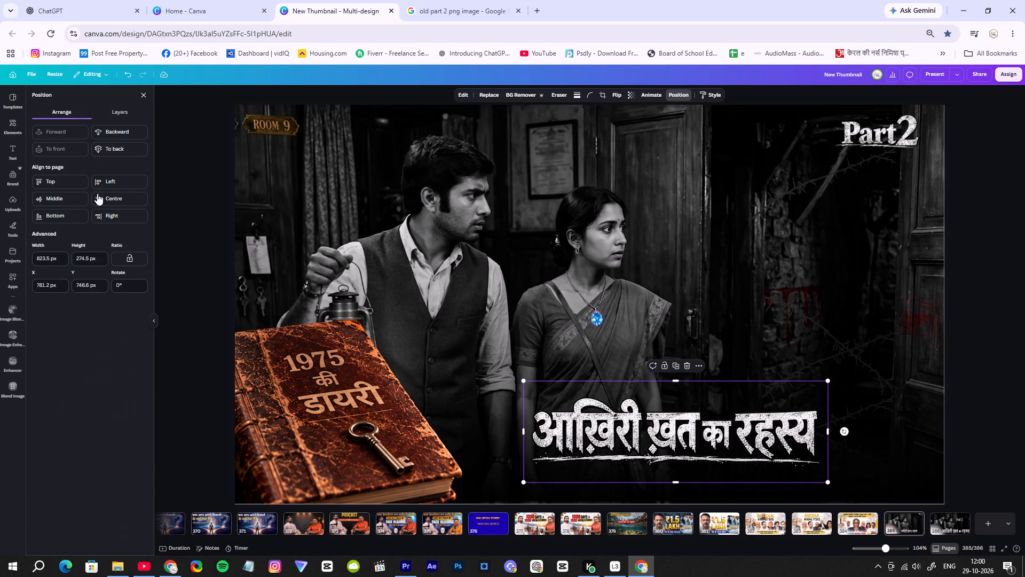
left_click(116, 131)
double_click(986, 219)
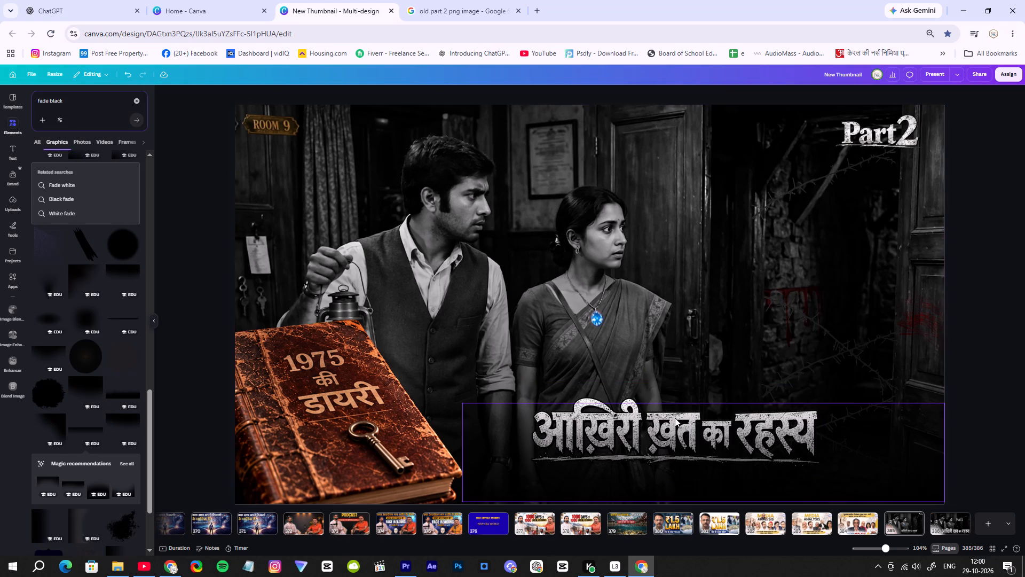
Enlarge the आख़िरी ख़त का रहस्य title slightly and shift it left, closer to the diary.
left_click(652, 397)
left_click_drag(828, 381, 850, 375)
left_click_drag(750, 388, 747, 388)
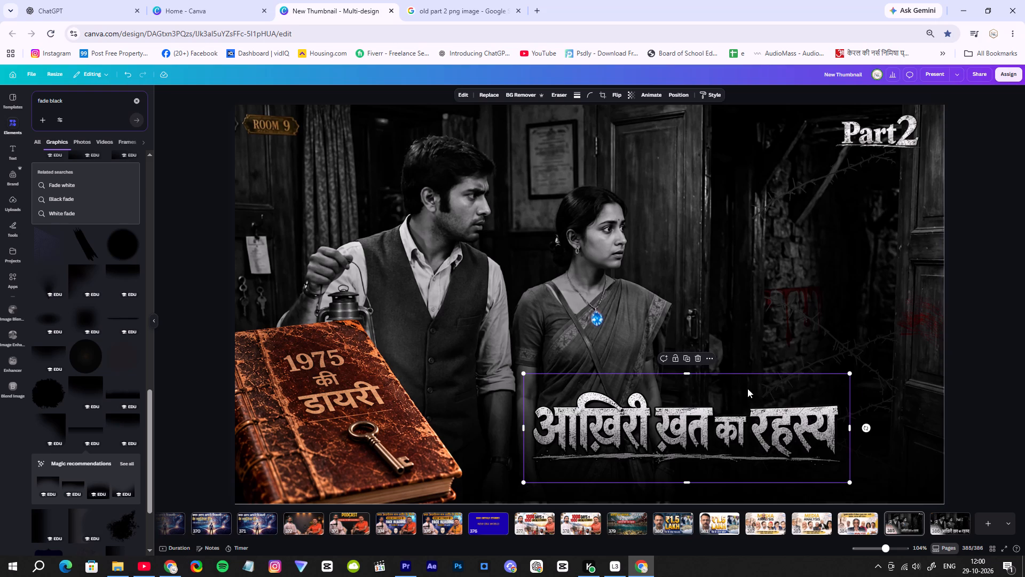
left_click_drag(747, 388, 720, 394)
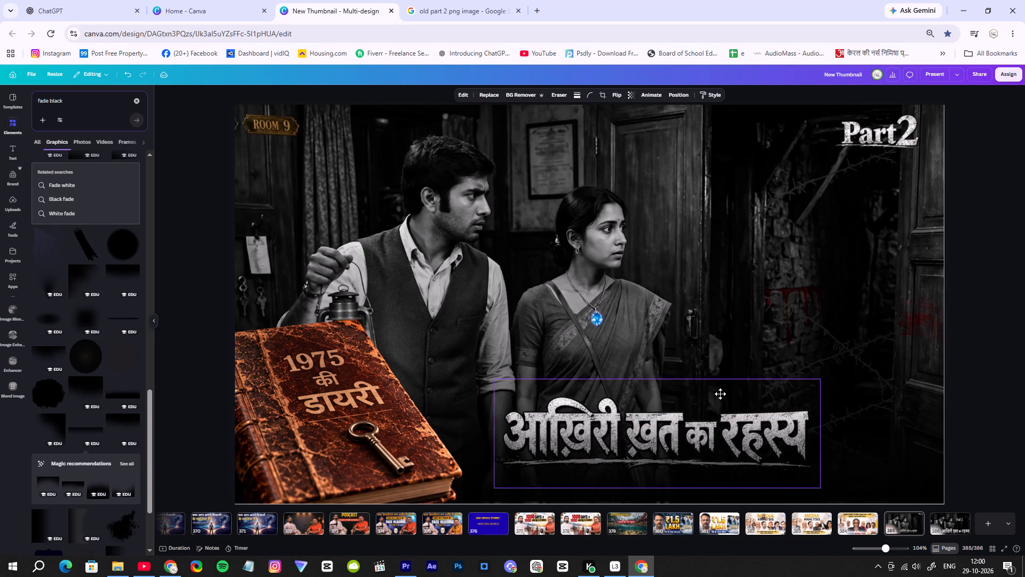
left_click_drag(720, 394, 725, 395)
left_click(979, 282)
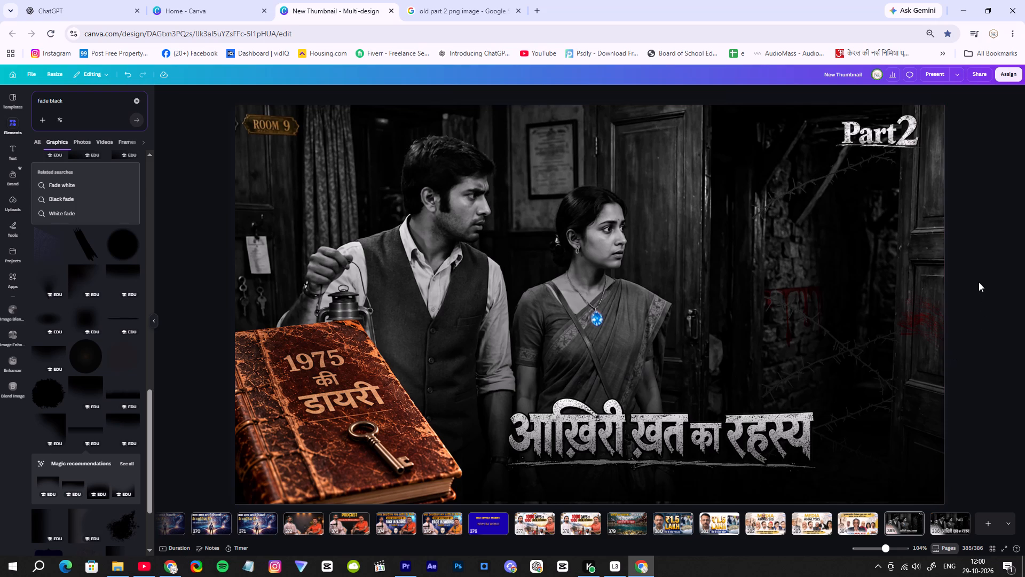
Try the Latte, Bronz, Eldar and Amber filters on the Part 2 logo, and settle on the Mustard duotone filter.
left_click(873, 136)
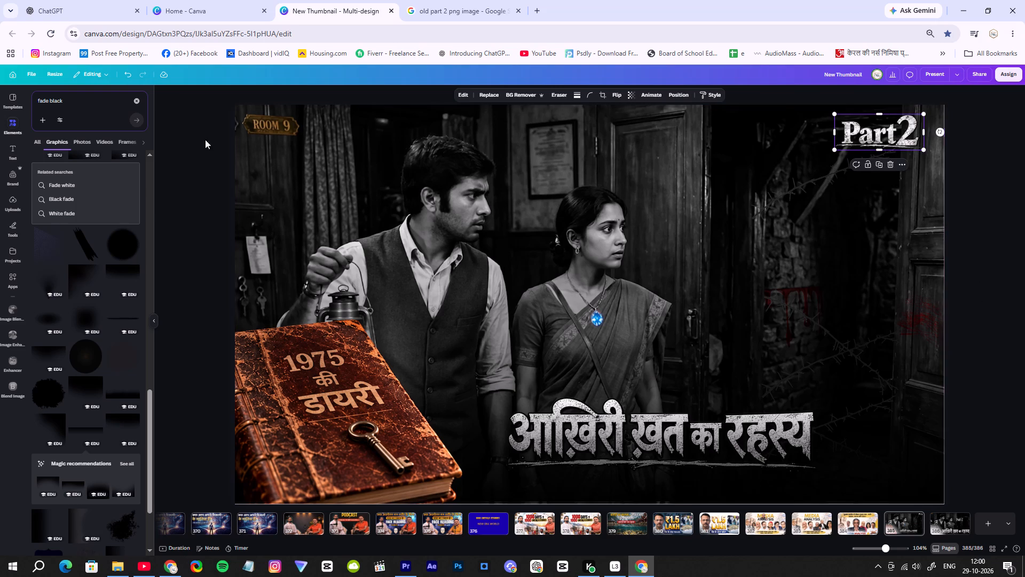
left_click(462, 95)
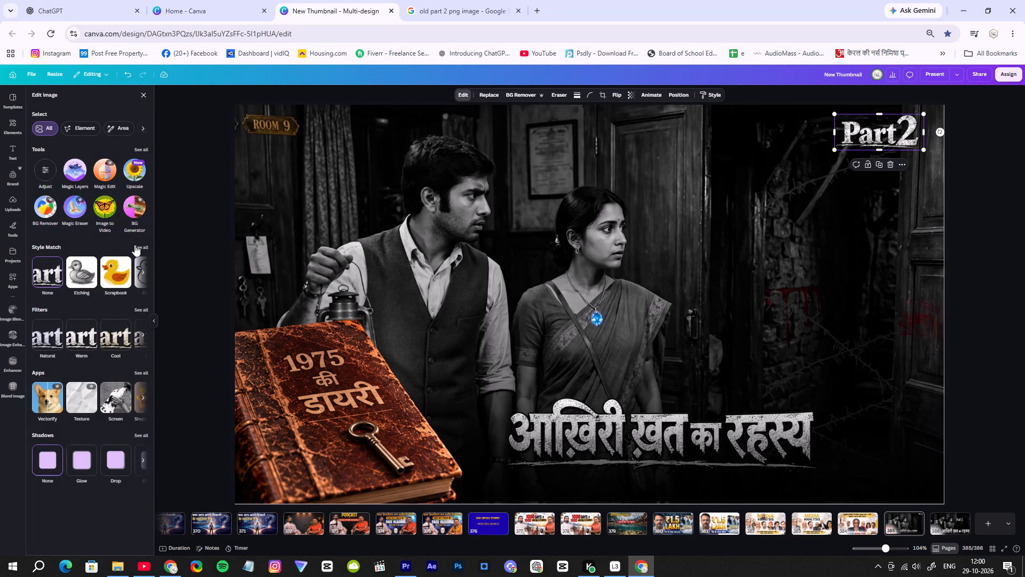
left_click(138, 311)
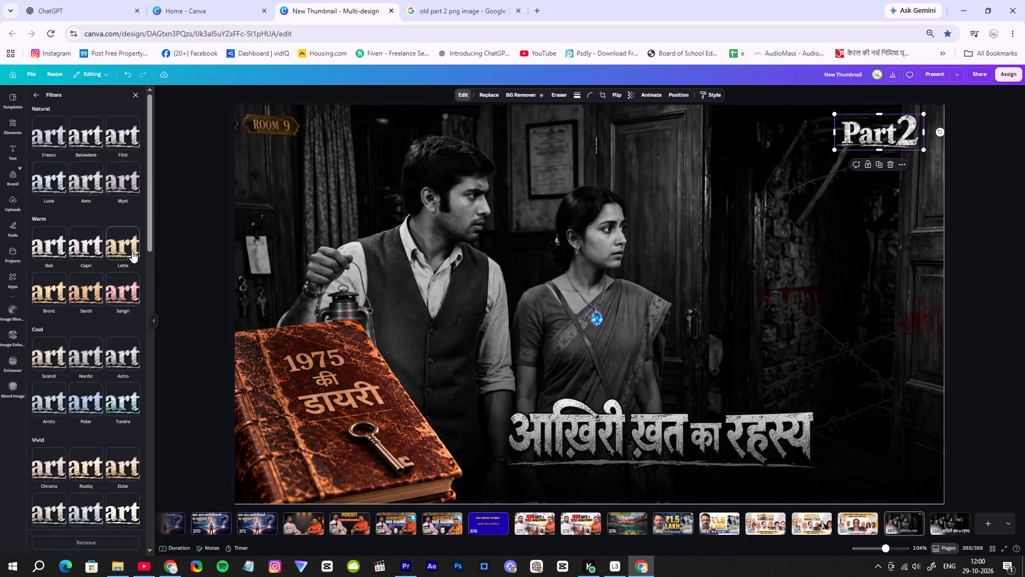
left_click(130, 246)
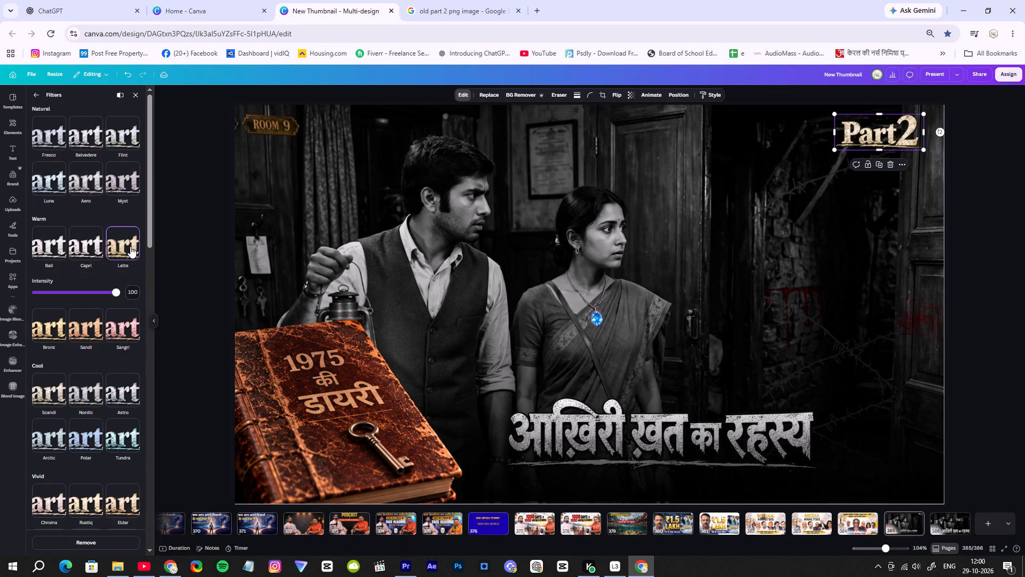
left_click(46, 333)
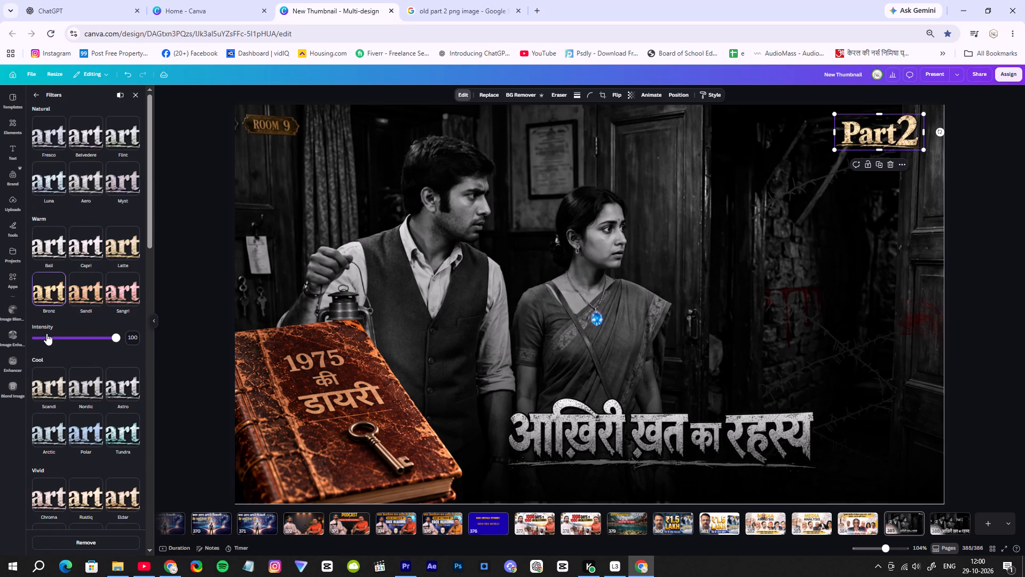
scroll(76, 355, "down", 7)
left_click(127, 127)
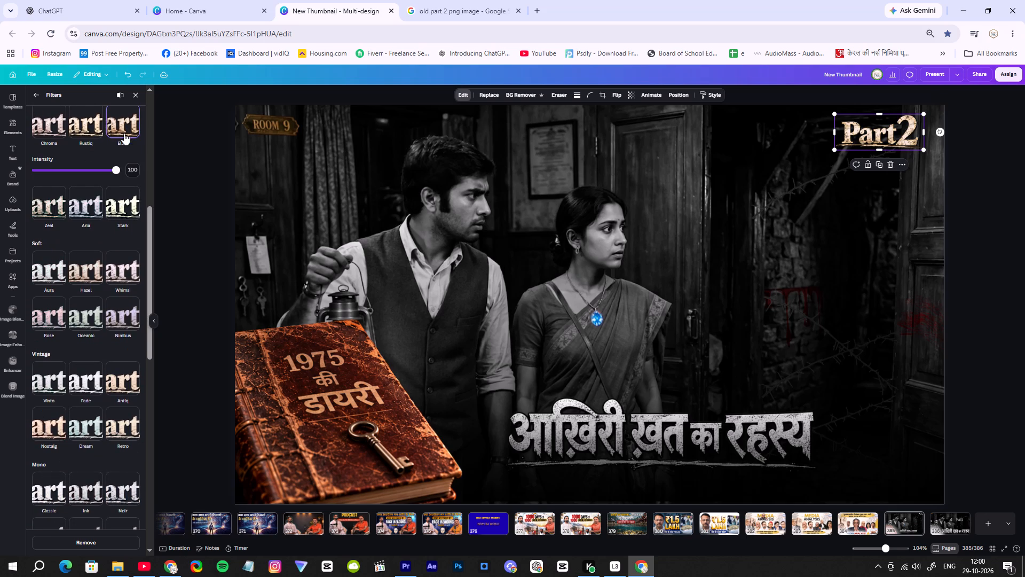
scroll(92, 257, "down", 7)
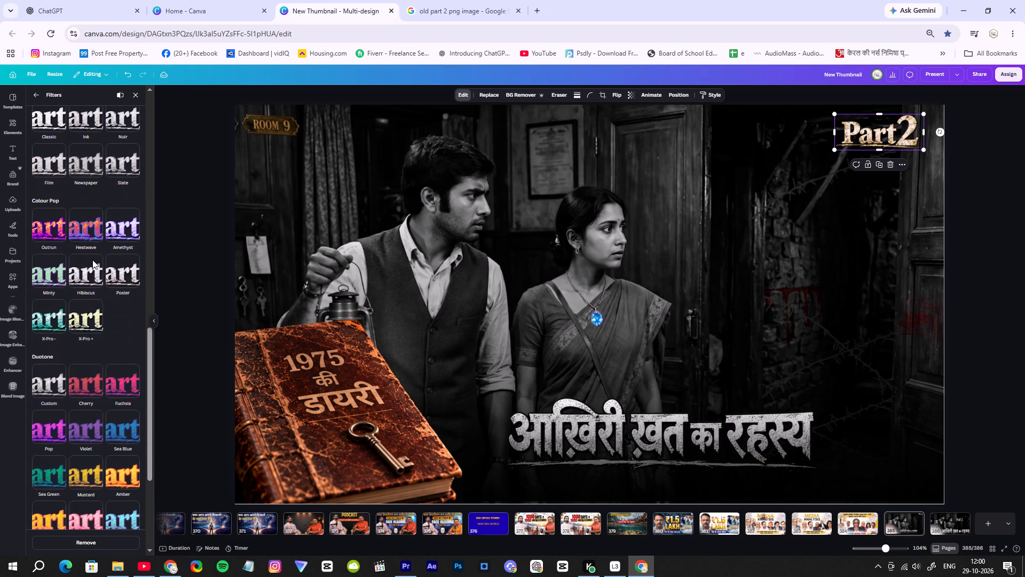
left_click(89, 470)
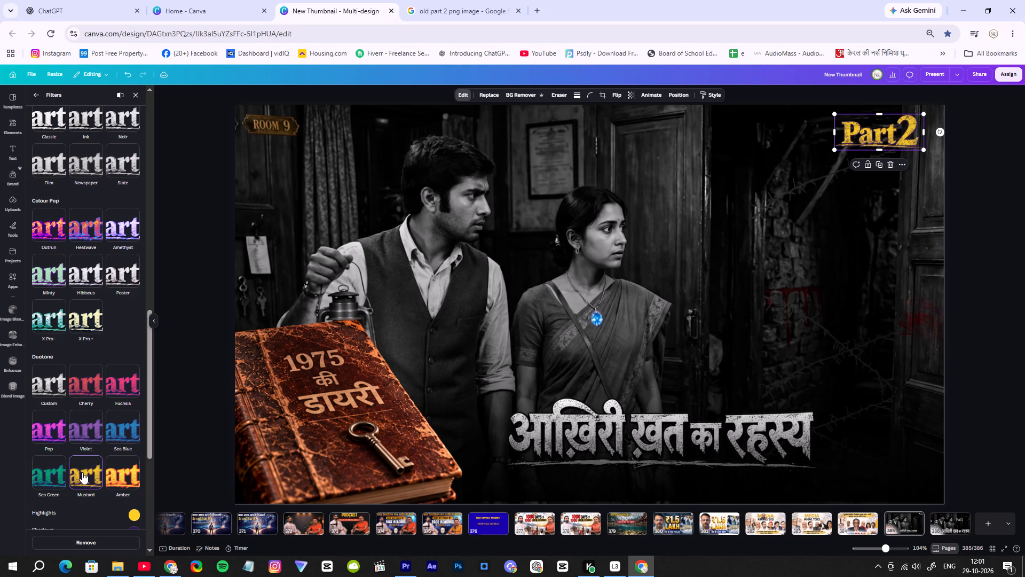
left_click(123, 475)
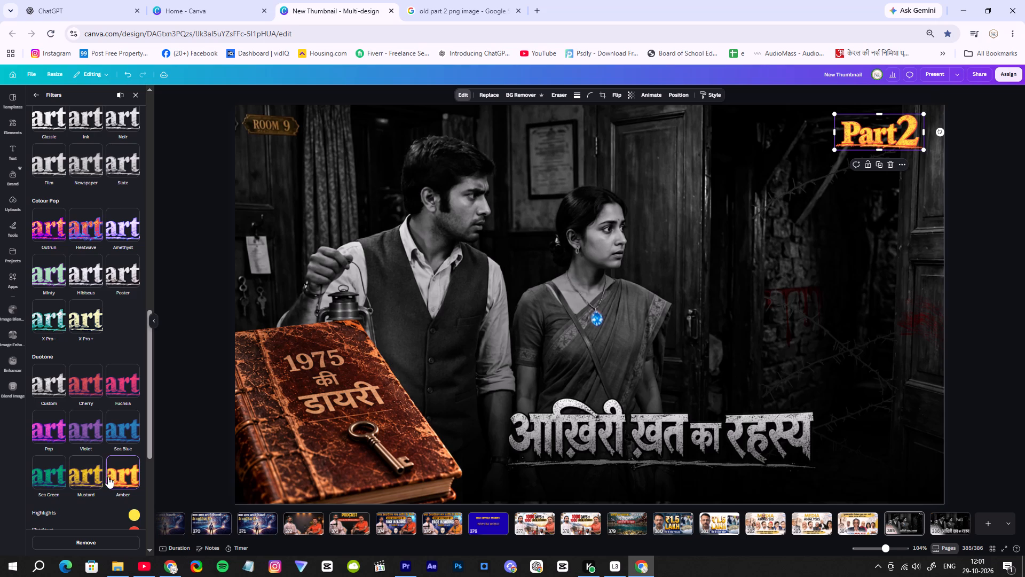
left_click(87, 476)
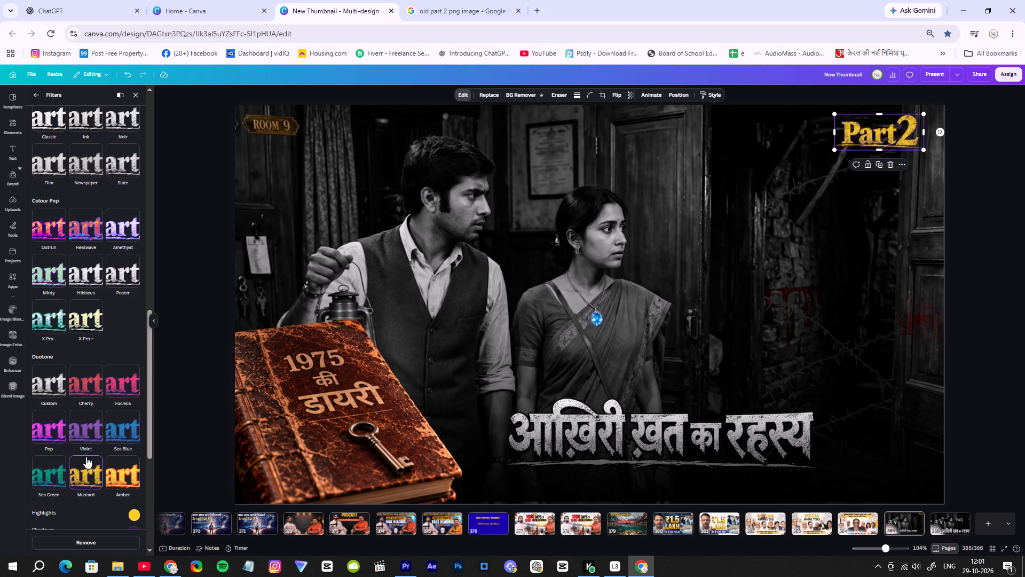
Look through the full range of filters for an alternative look for the Part 2 logo.
scroll(86, 348, "down", 6)
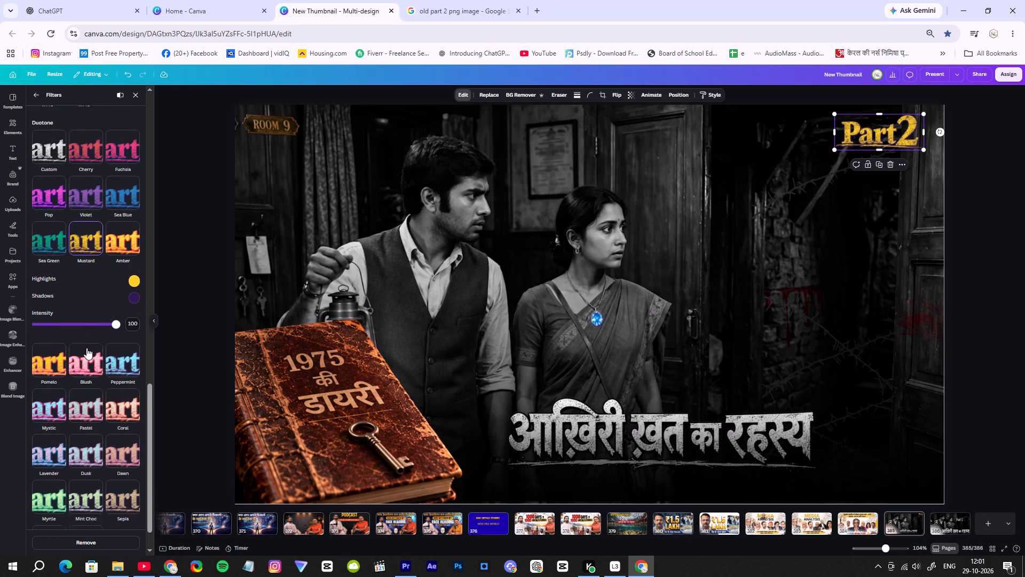
scroll(86, 348, "down", 4)
scroll(84, 387, "up", 4)
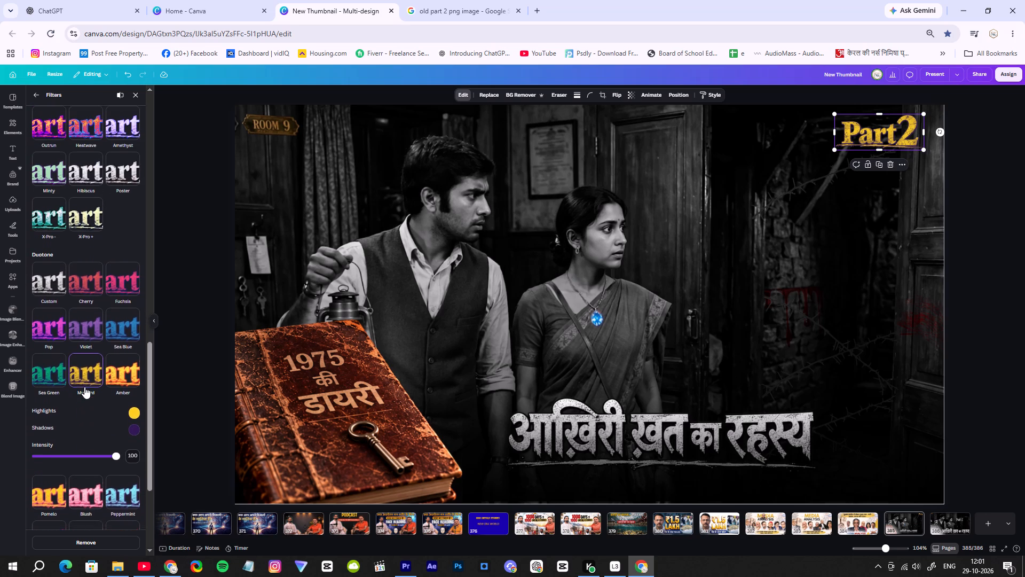
scroll(88, 383, "up", 12)
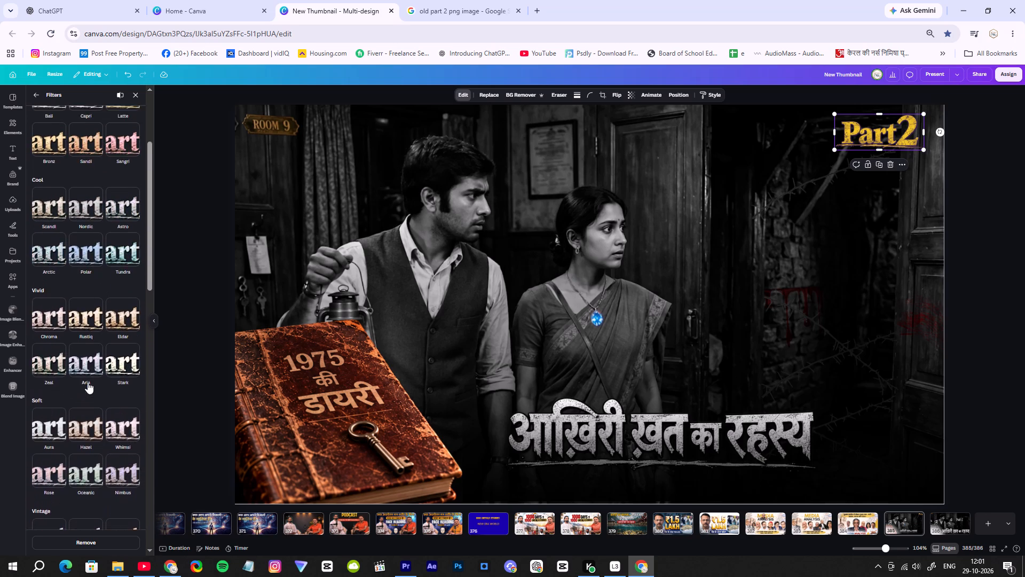
scroll(88, 382, "up", 4)
scroll(88, 382, "down", 5)
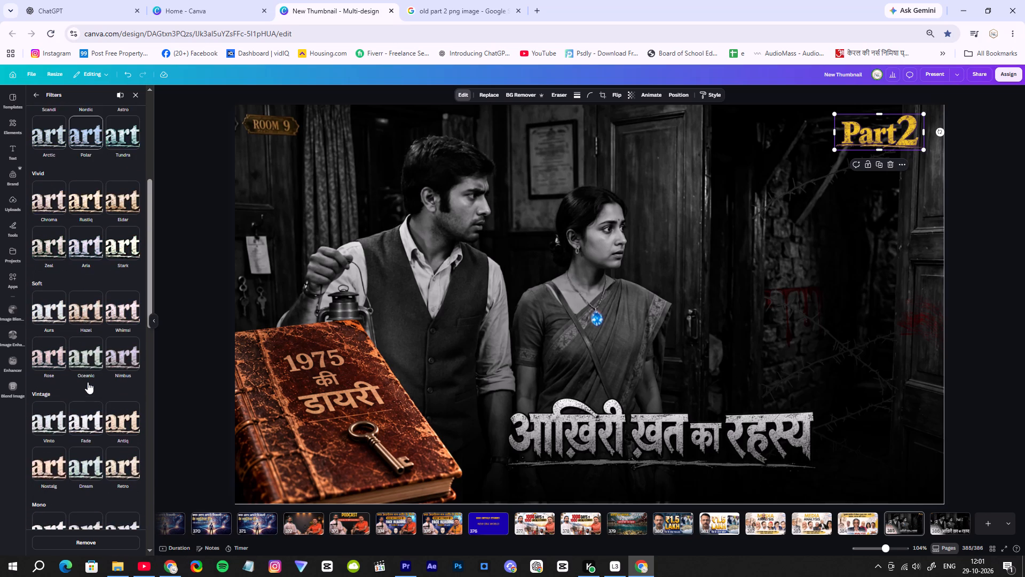
scroll(88, 382, "down", 17)
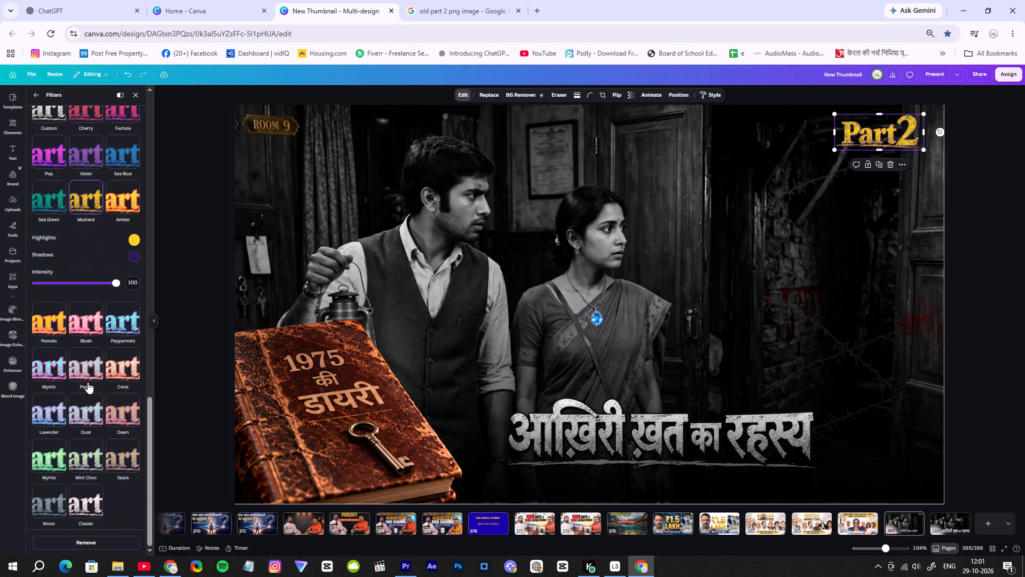
scroll(88, 382, "down", 2)
scroll(88, 382, "up", 1)
scroll(88, 382, "down", 2)
scroll(88, 382, "up", 2)
scroll(88, 382, "down", 2)
scroll(88, 382, "up", 1)
scroll(88, 382, "down", 1)
scroll(88, 382, "up", 1)
scroll(88, 382, "down", 3)
scroll(88, 382, "up", 2)
scroll(88, 382, "down", 1)
scroll(88, 382, "up", 2)
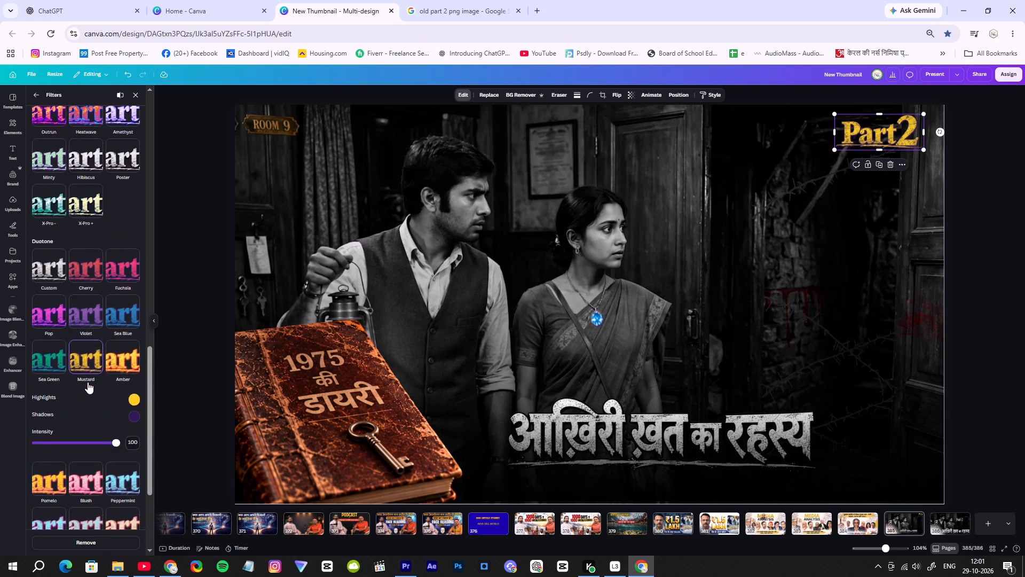
scroll(88, 382, "up", 6)
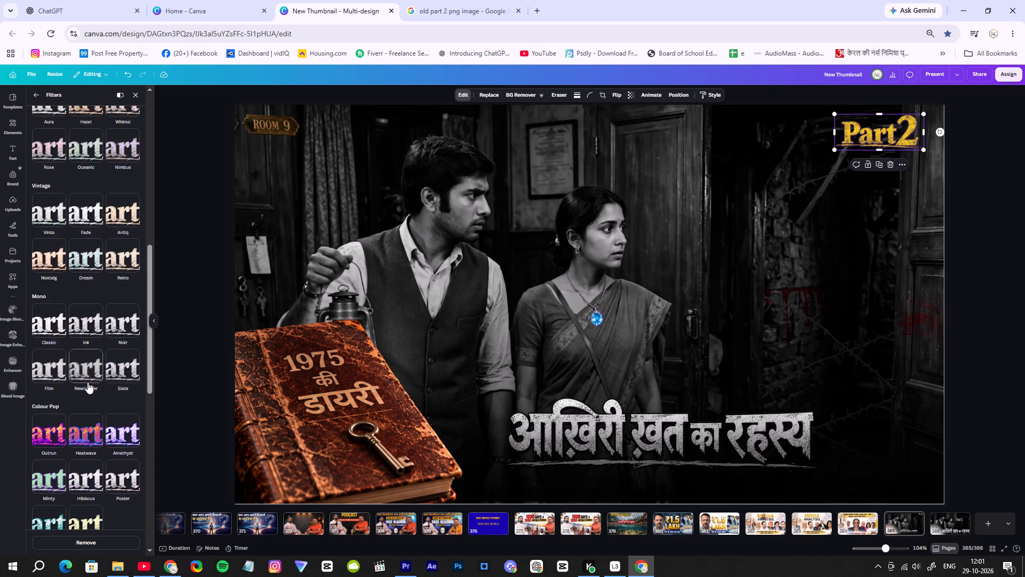
scroll(88, 382, "down", 1)
scroll(88, 382, "up", 1)
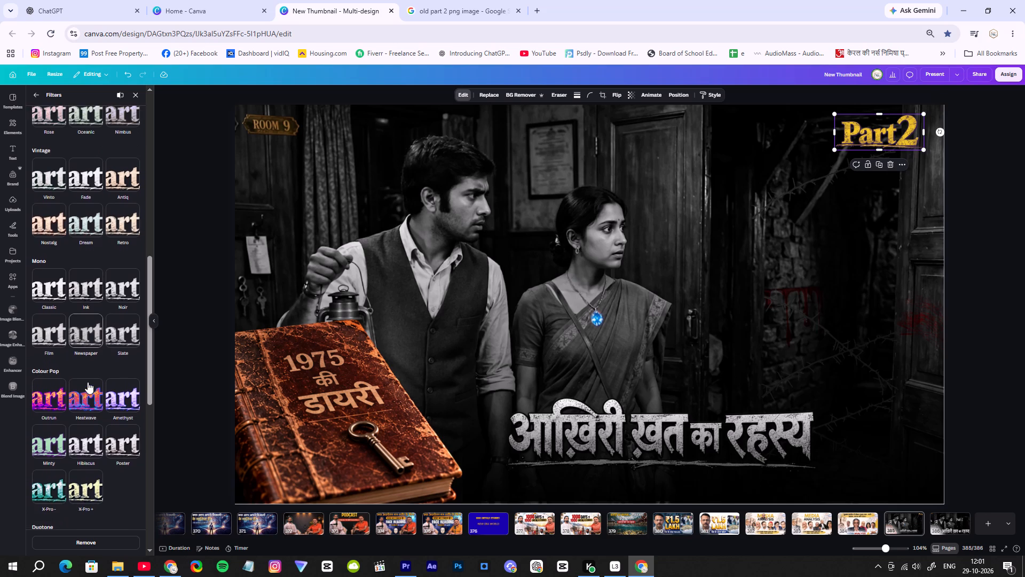
scroll(88, 382, "up", 10)
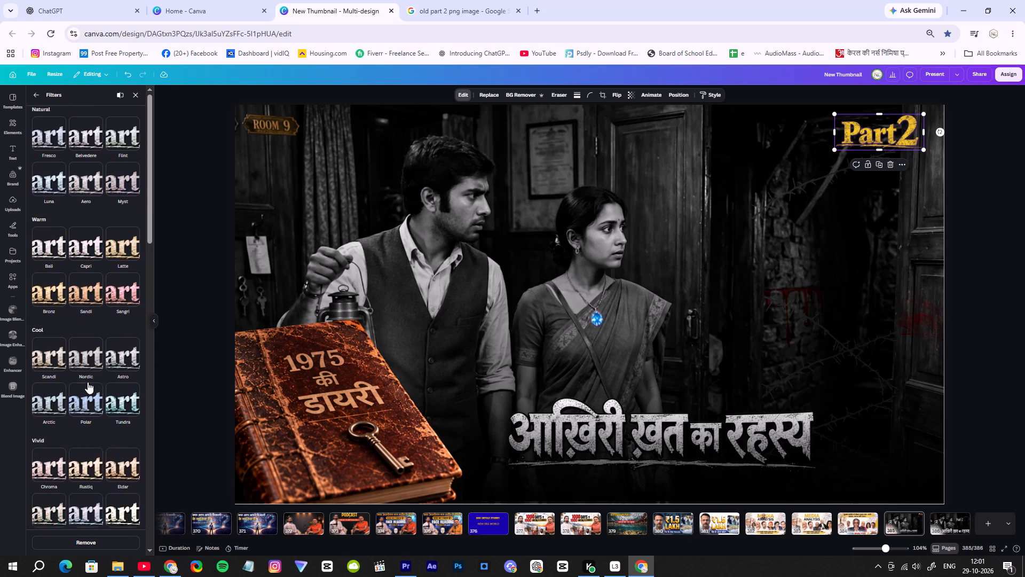
scroll(88, 382, "up", 2)
scroll(88, 382, "down", 14)
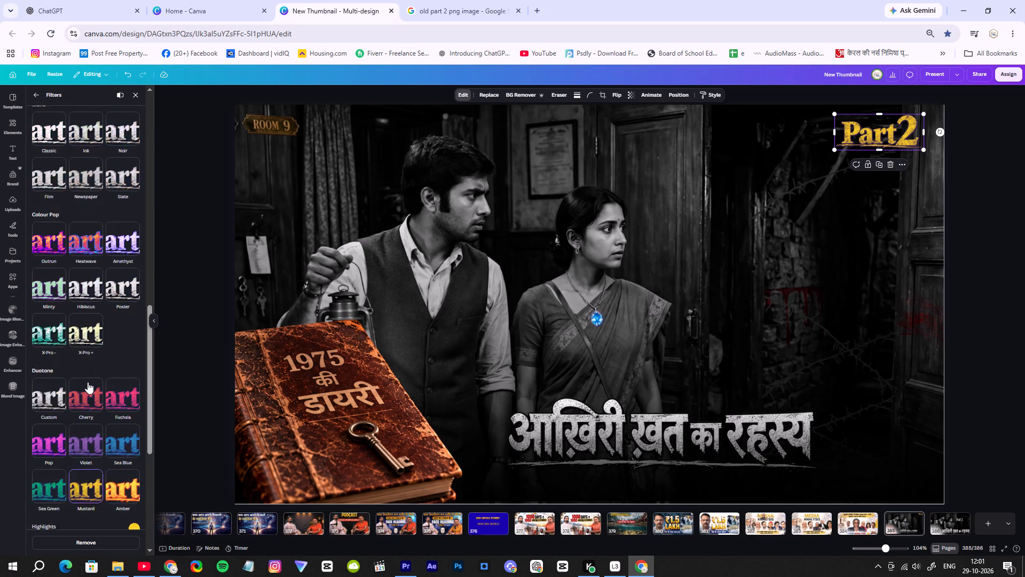
scroll(88, 382, "down", 11)
scroll(88, 382, "up", 11)
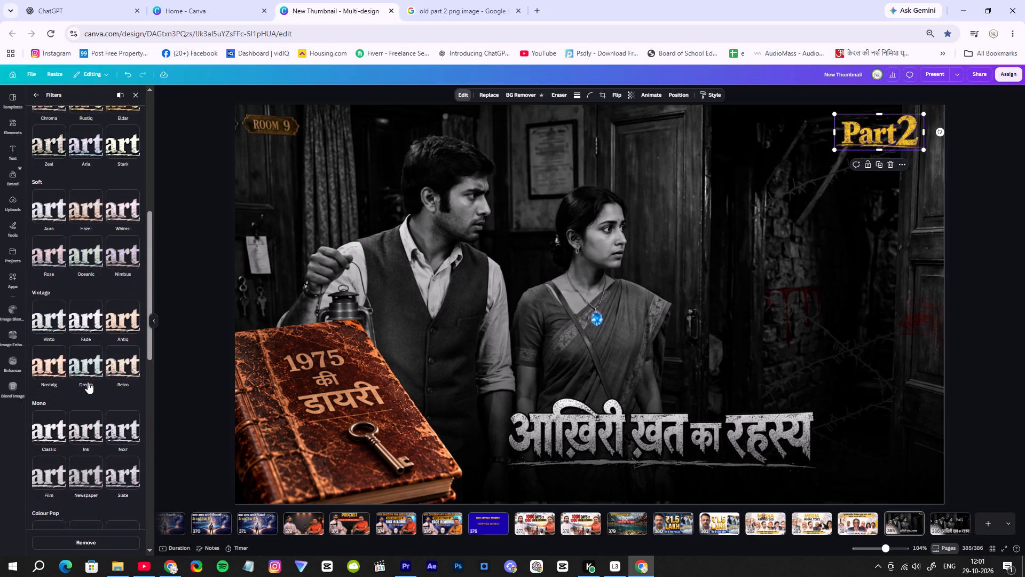
scroll(88, 382, "up", 10)
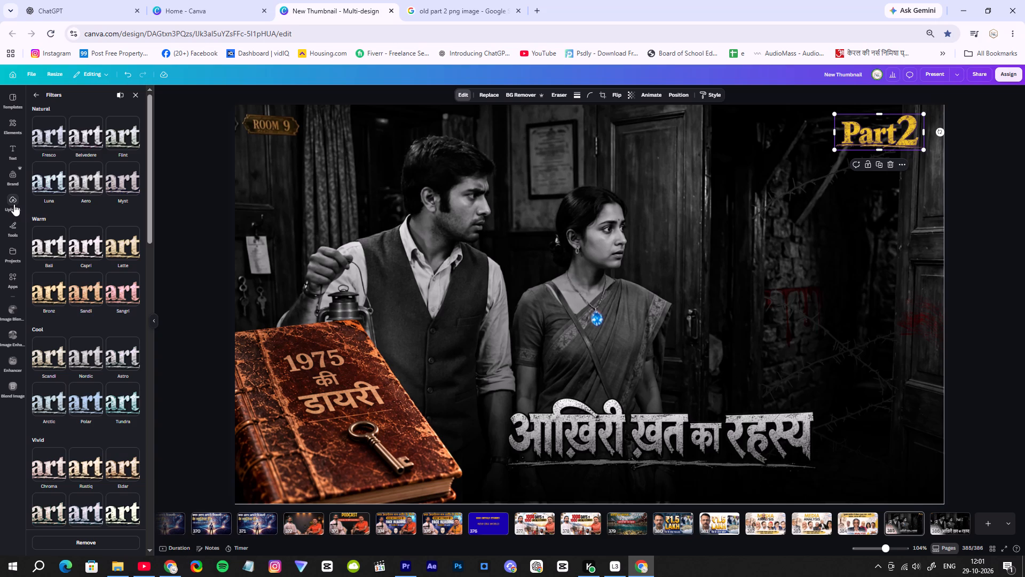
Try the Peppermint and Blush duotones on the आख़िरी ख़त का रहस्य title, and settle on Mustard.
left_click(592, 397)
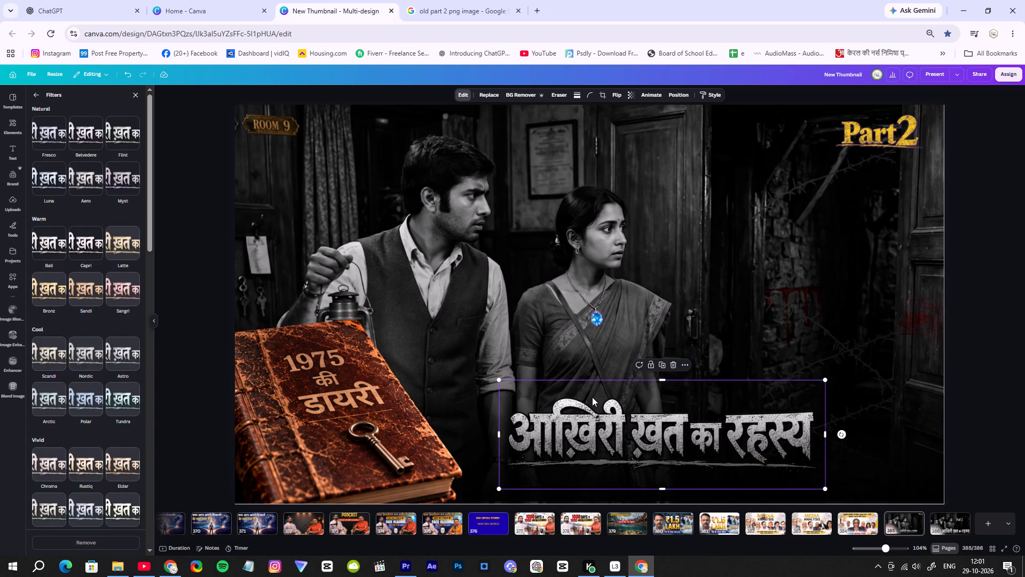
scroll(73, 358, "down", 3)
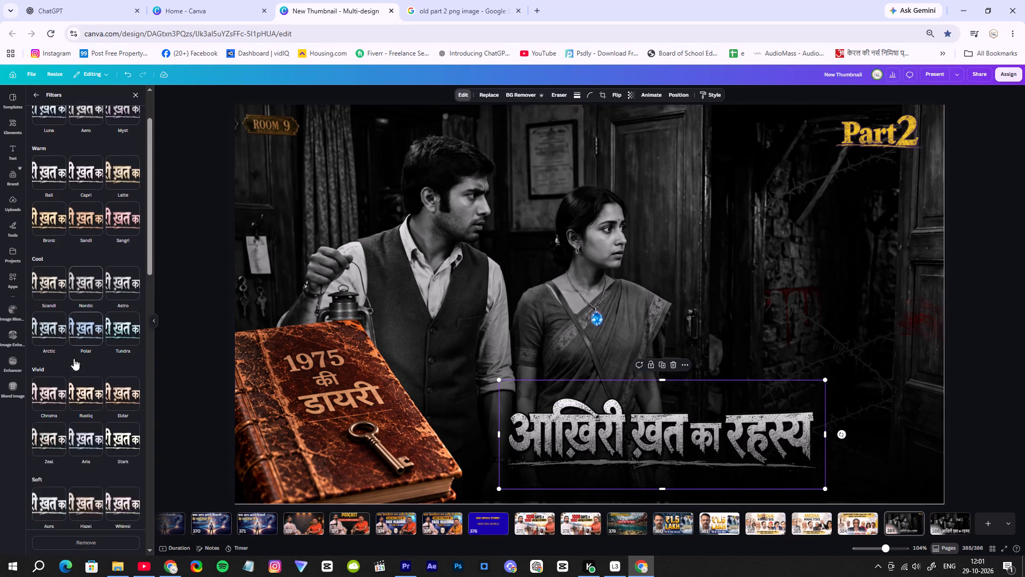
scroll(74, 358, "down", 11)
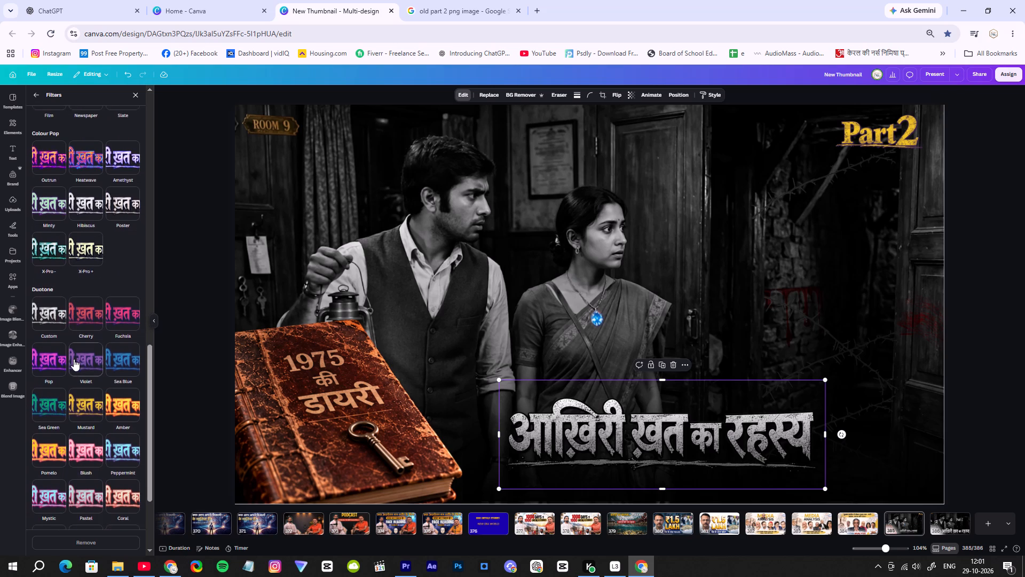
scroll(74, 359, "down", 1)
left_click(122, 395)
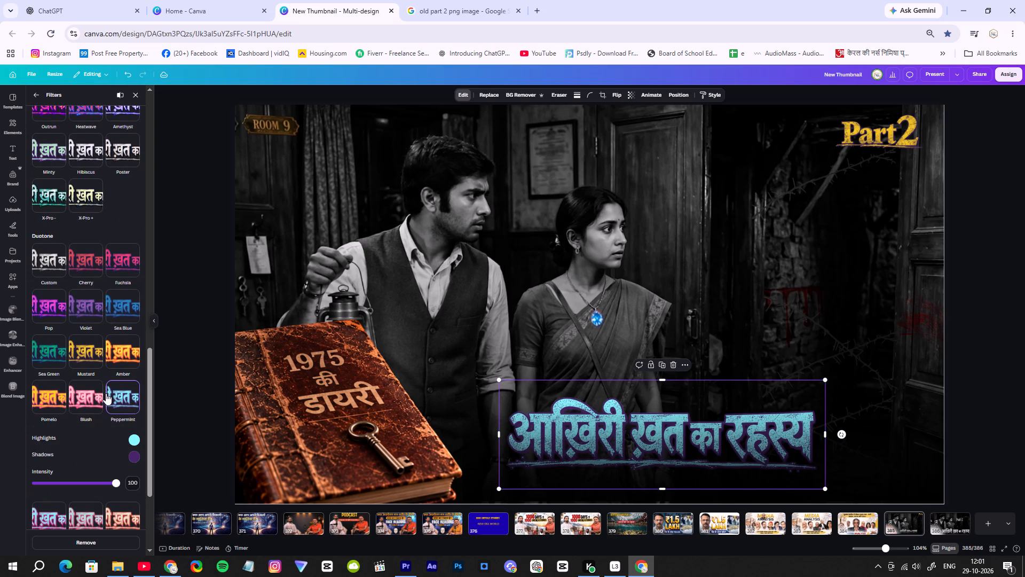
left_click(88, 391)
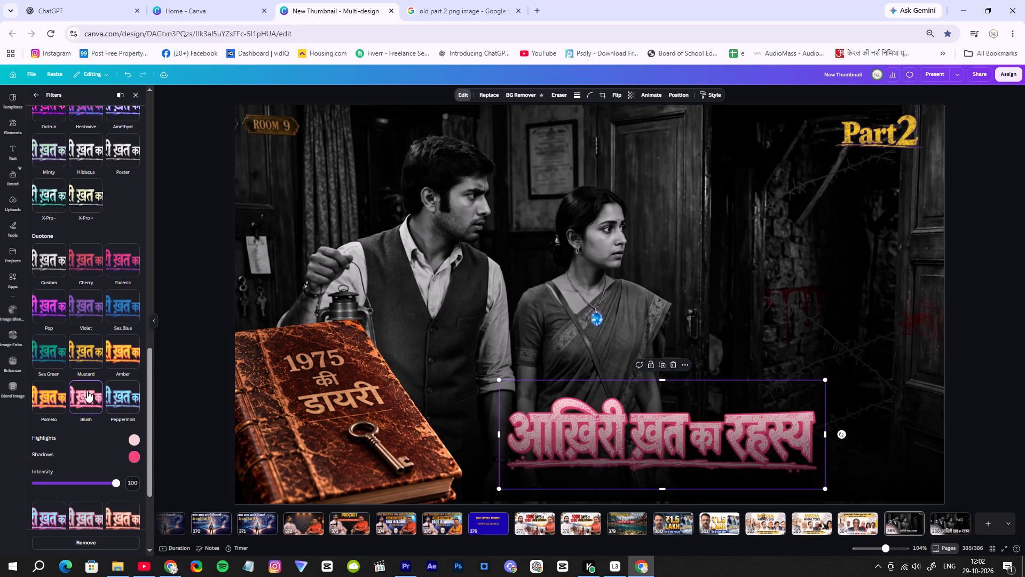
left_click(83, 353)
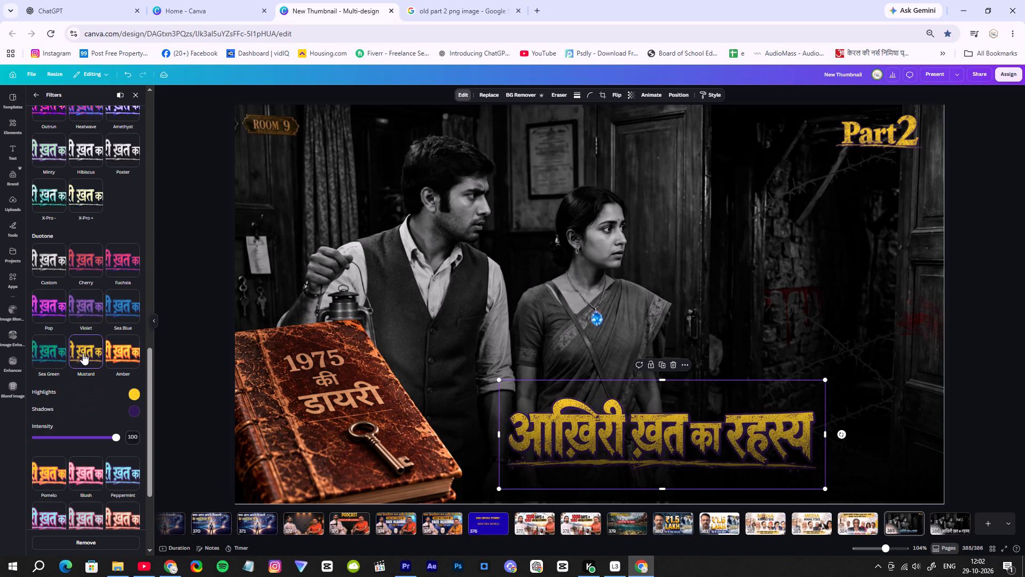
Look through the other filters available for the आख़िरी ख़त का रहस्य title.
scroll(113, 472, "down", 10)
scroll(111, 472, "up", 2)
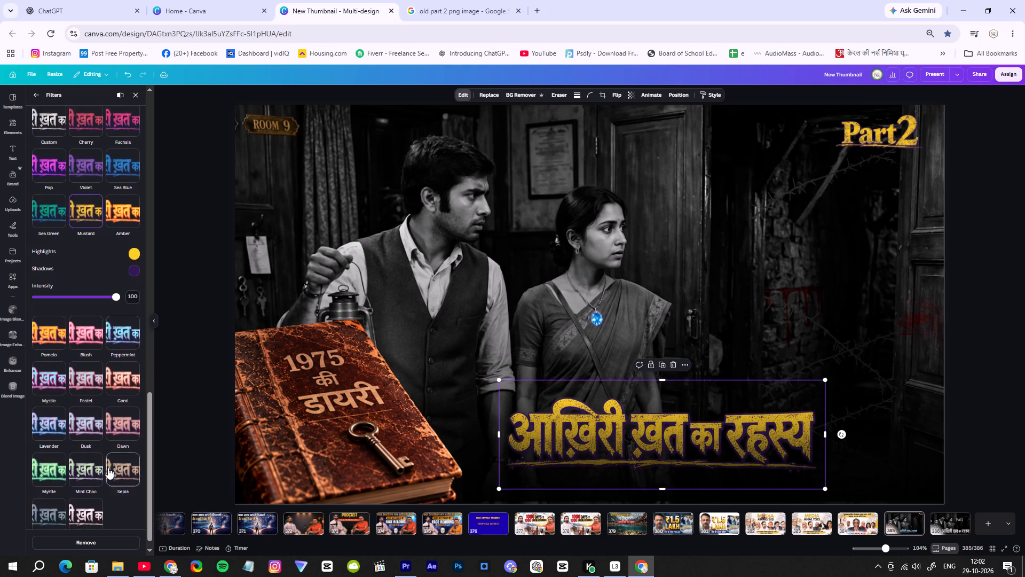
scroll(108, 467, "up", 5)
scroll(109, 445, "down", 1)
scroll(109, 445, "up", 1)
scroll(109, 445, "down", 1)
scroll(109, 445, "up", 17)
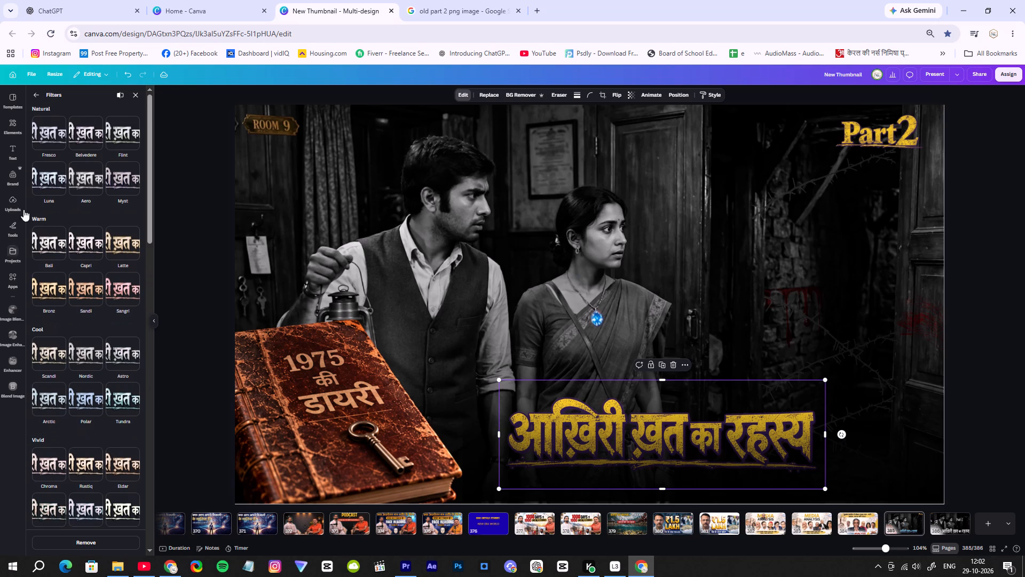
Look through the Style Match options for the आख़िरी ख़त का रहस्य title, from the illustration styles to craft and texture.
left_click(32, 95)
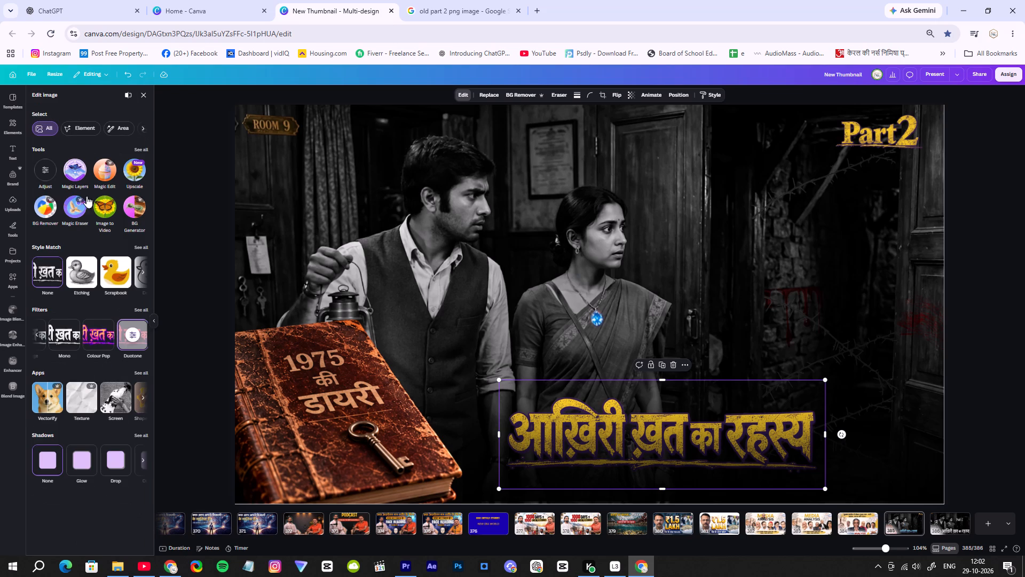
left_click(138, 370)
left_click(36, 93)
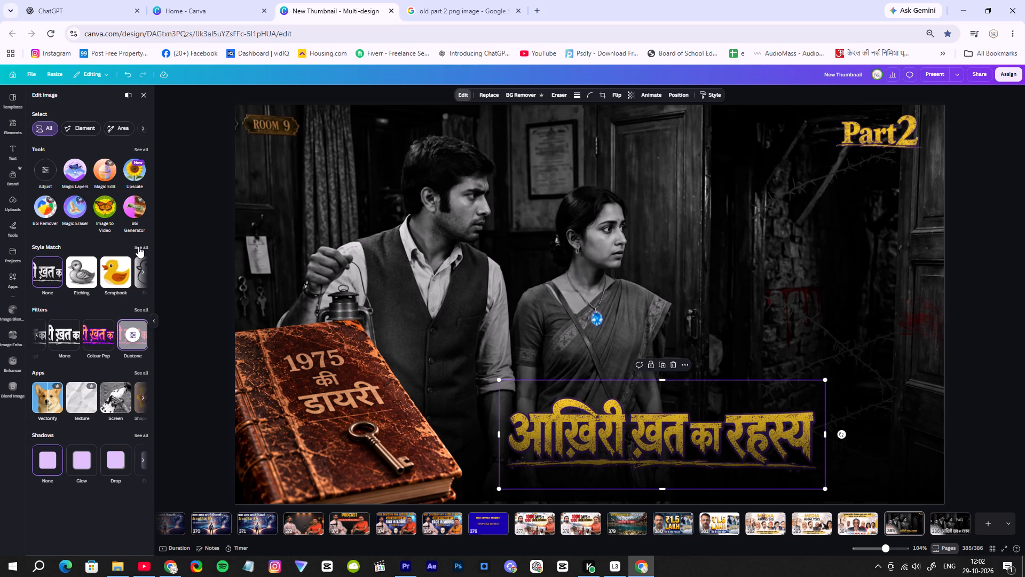
left_click(138, 246)
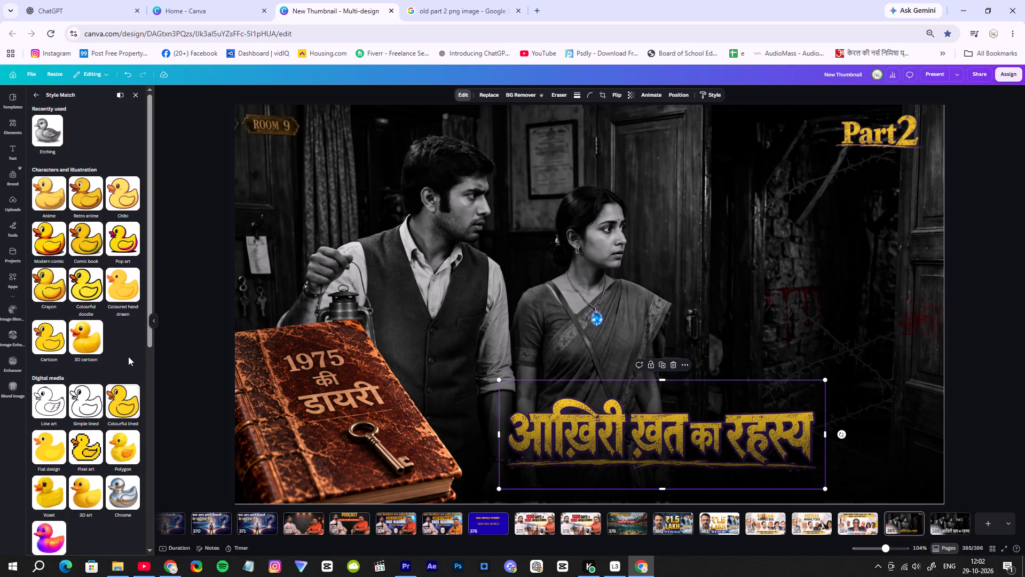
scroll(123, 346, "down", 2)
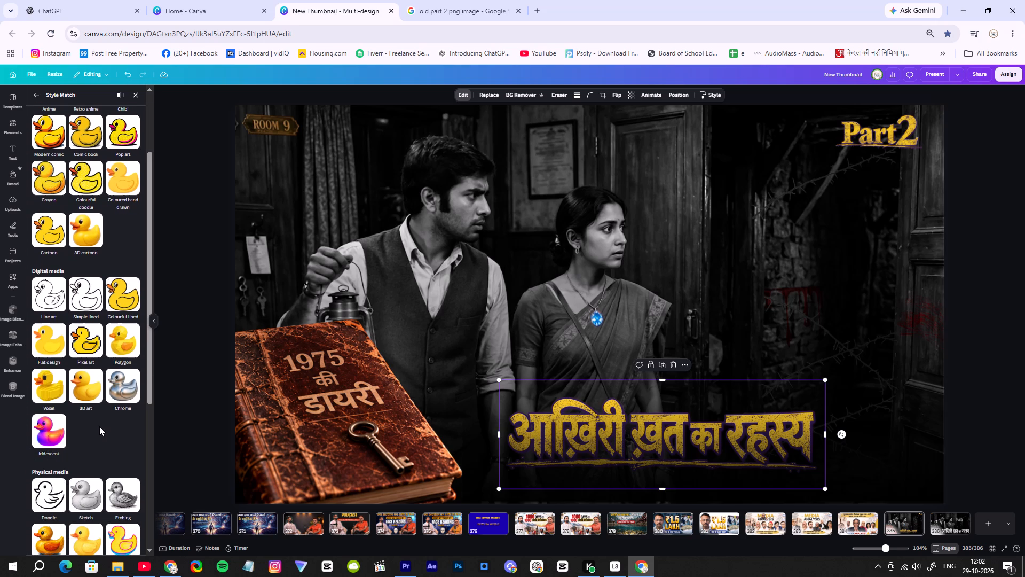
scroll(111, 435, "down", 1)
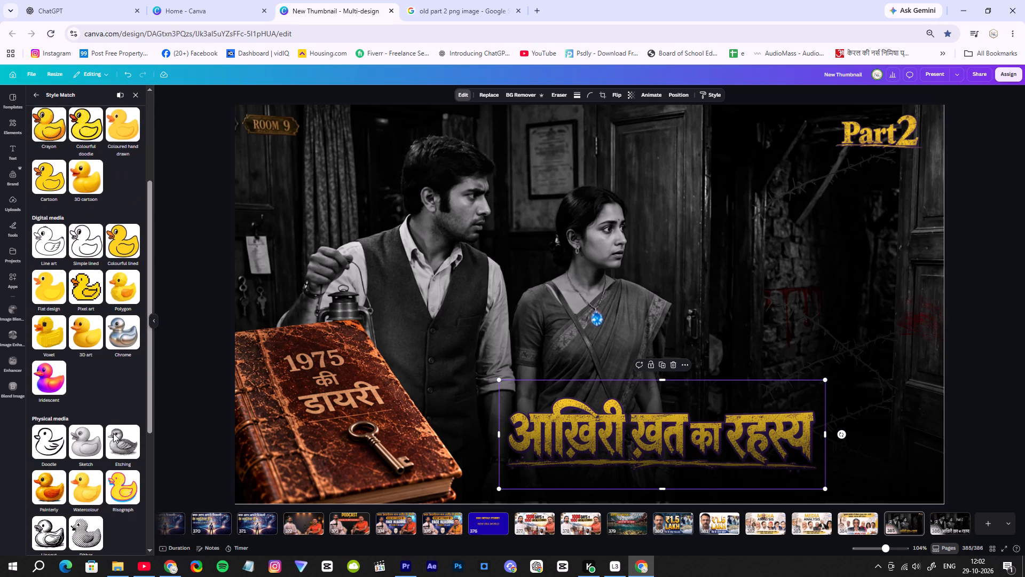
scroll(116, 499, "down", 2)
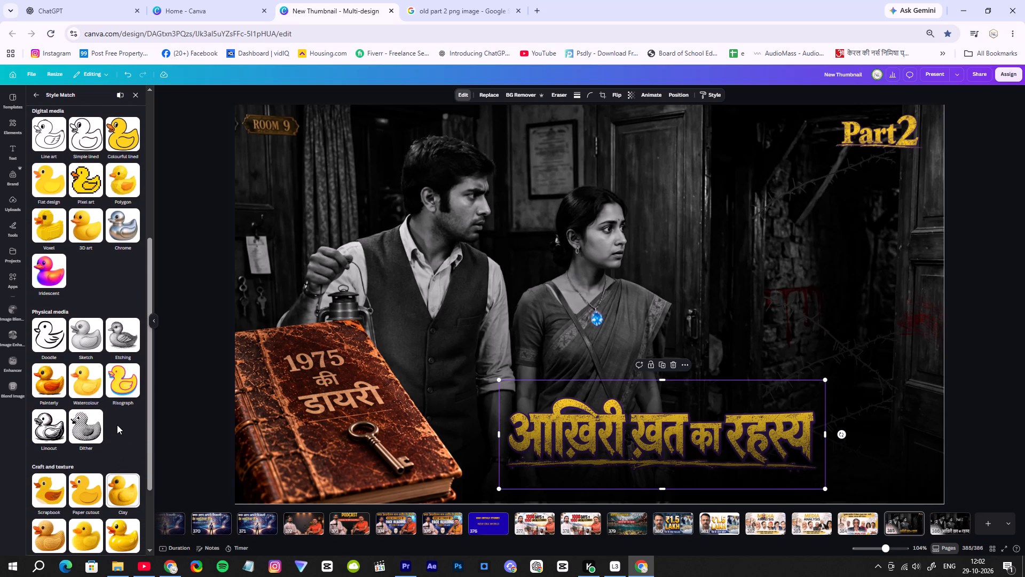
scroll(117, 425, "down", 1)
scroll(119, 381, "down", 4)
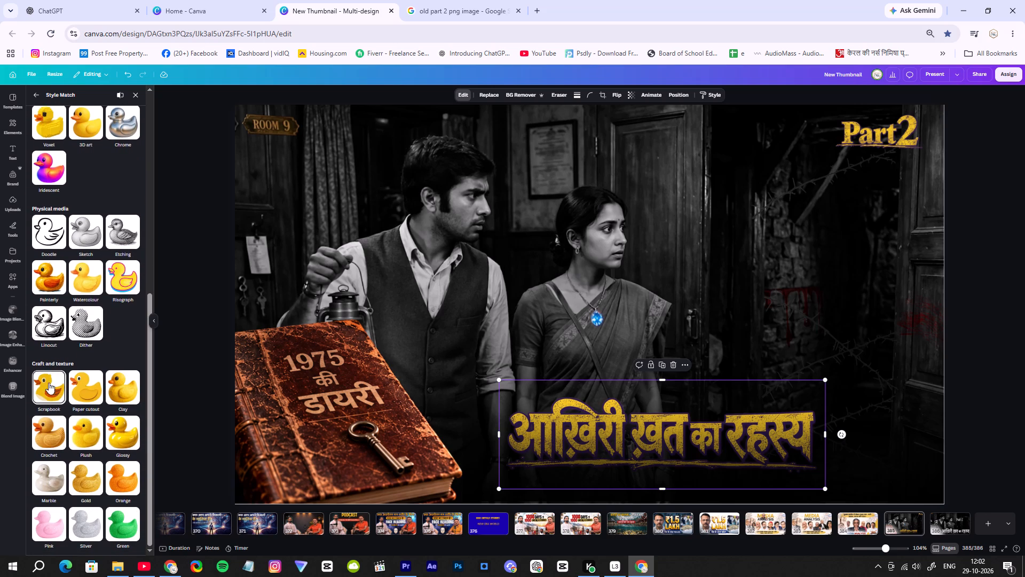
left_click(124, 321)
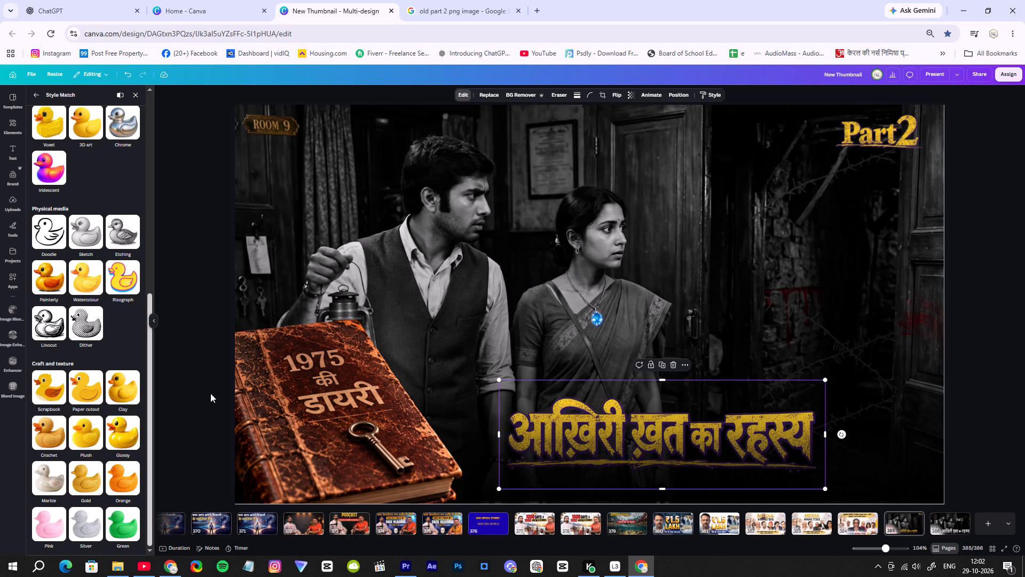
Move the Part 2 text from page 386 to the upper right of page 385, shifting the mustard Part2 logo down above the title.
left_click(953, 528)
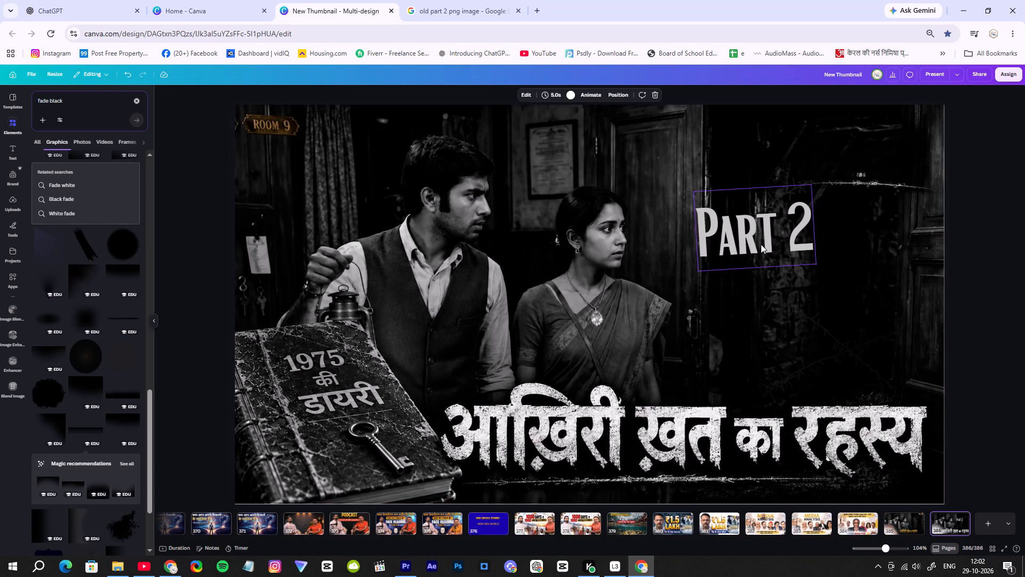
left_click_drag(761, 244, 914, 525)
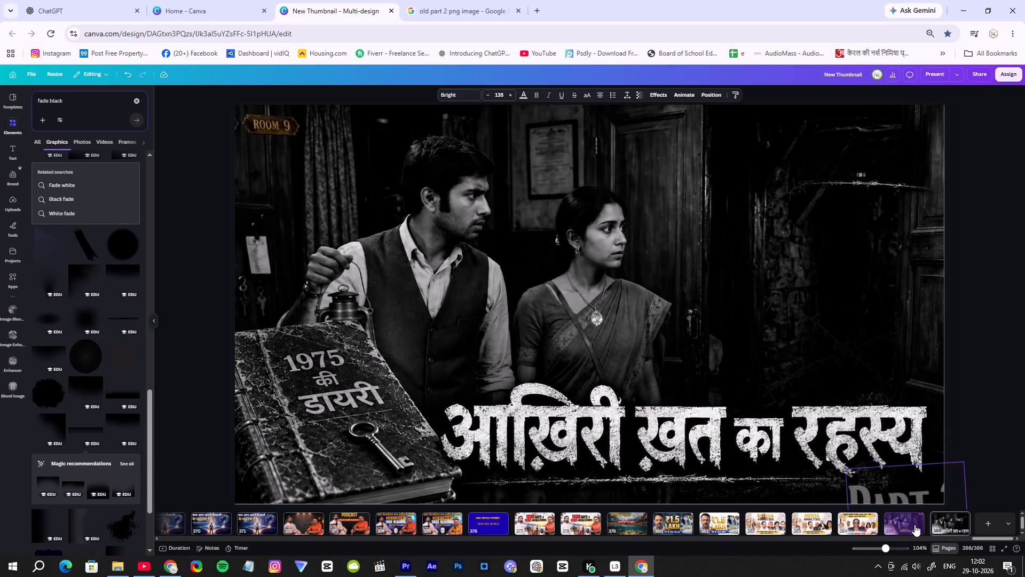
left_click_drag(914, 525, 909, 523)
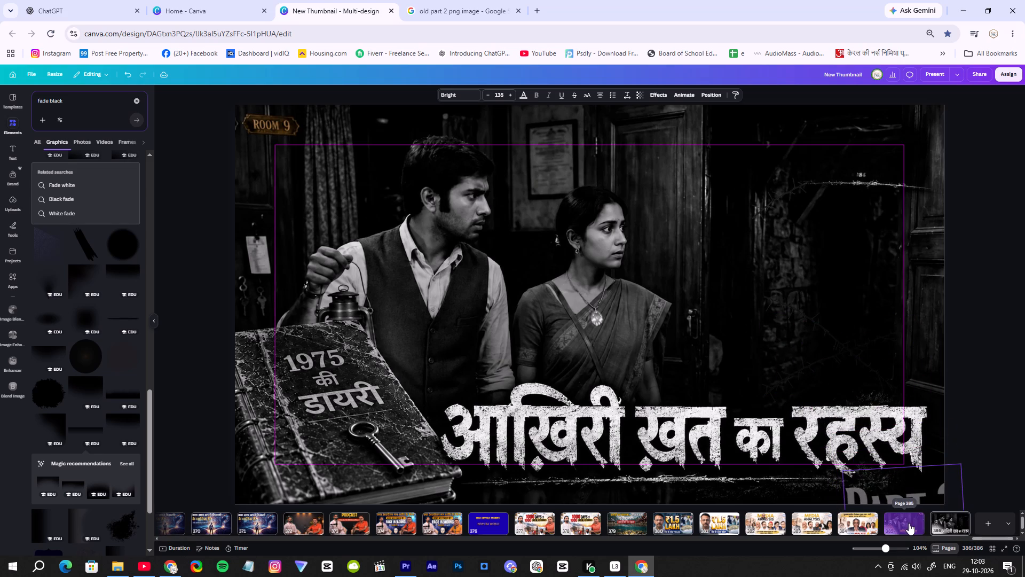
left_click_drag(909, 523, 774, 188)
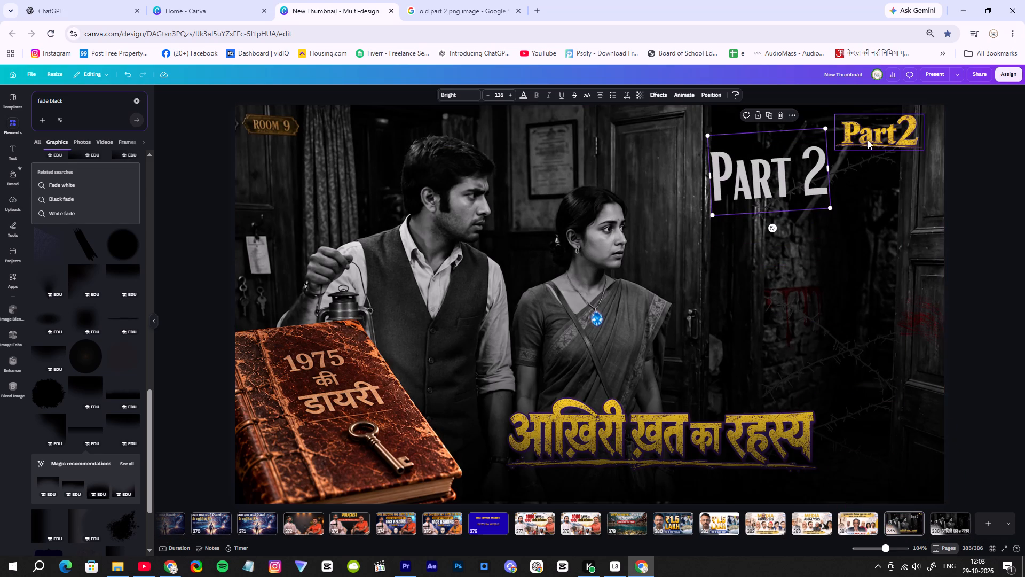
left_click_drag(868, 138, 815, 373)
left_click_drag(732, 191, 770, 183)
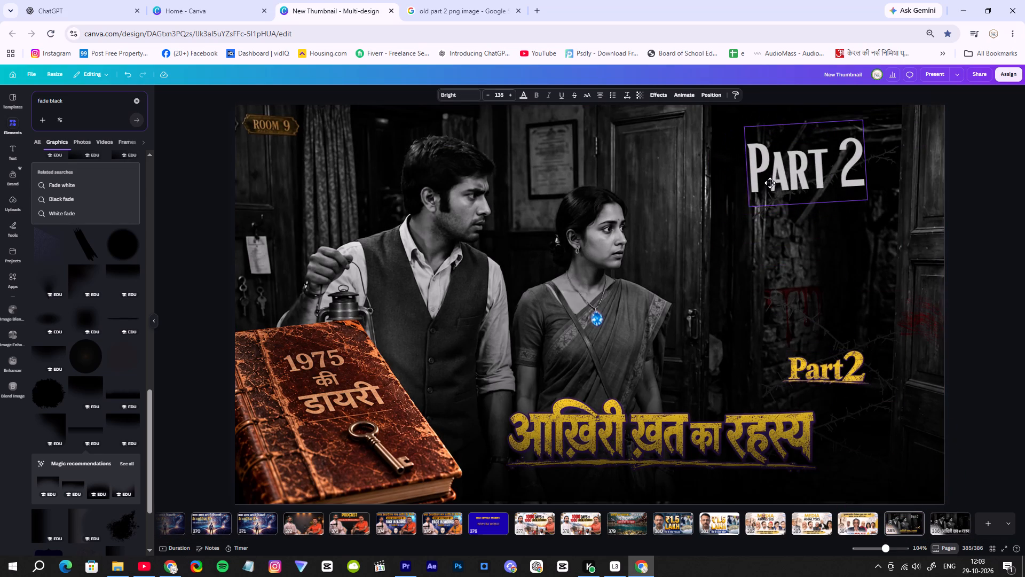
left_click_drag(770, 183, 771, 182)
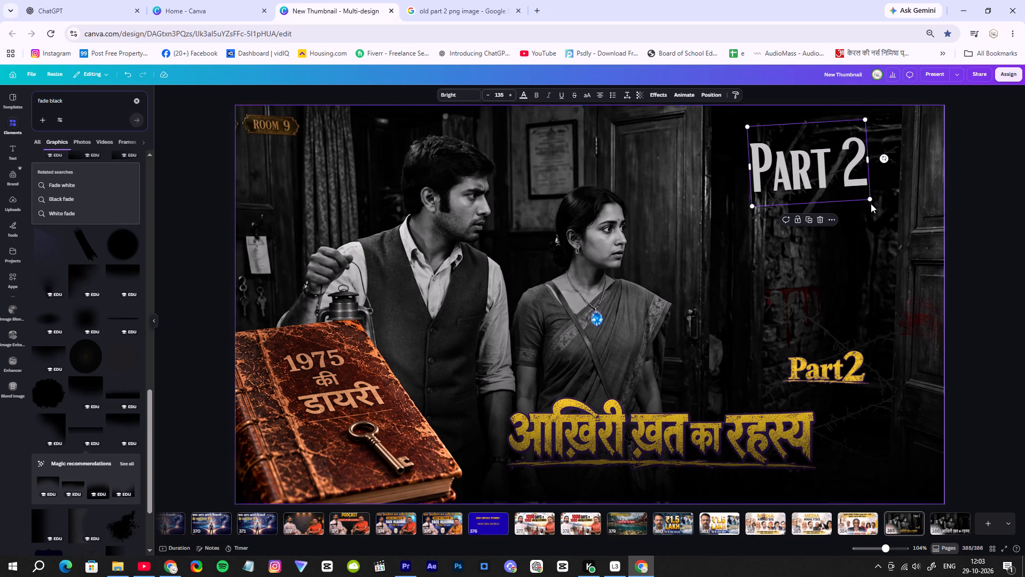
Recolour the Part 2 text, trying bright yellow and settling on a golden orange.
double_click(829, 170)
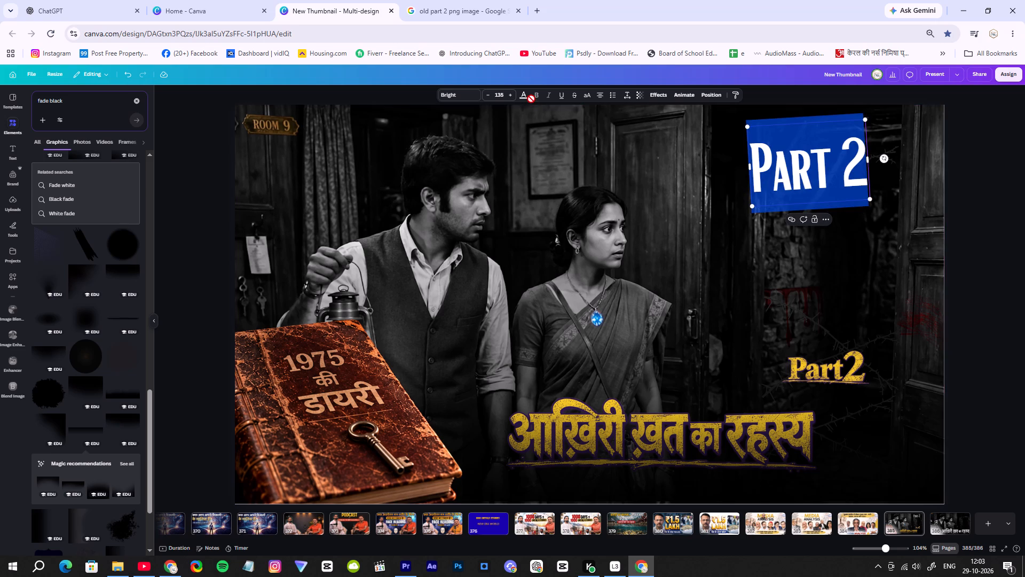
left_click(524, 97)
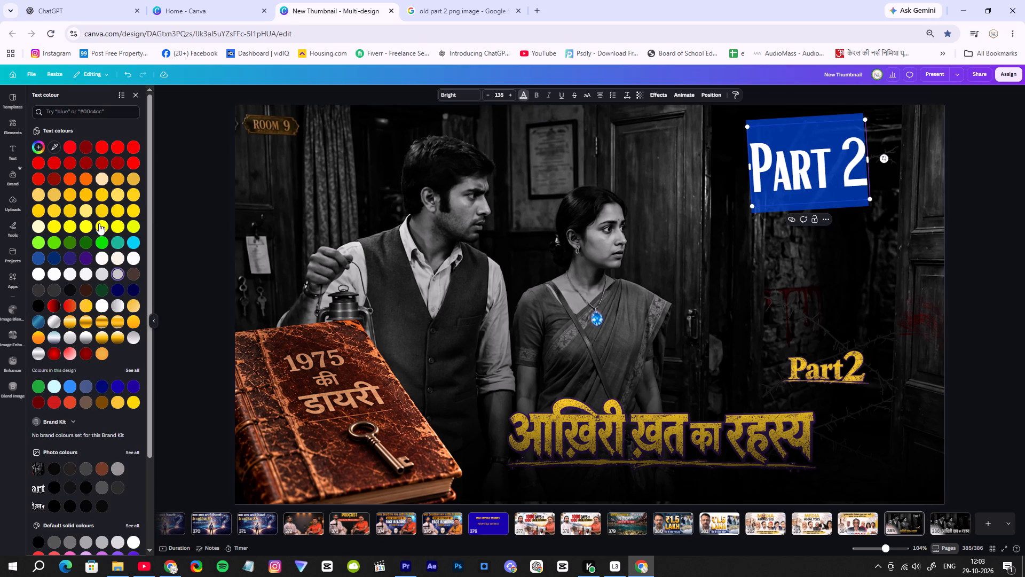
left_click(84, 227)
left_click(703, 251)
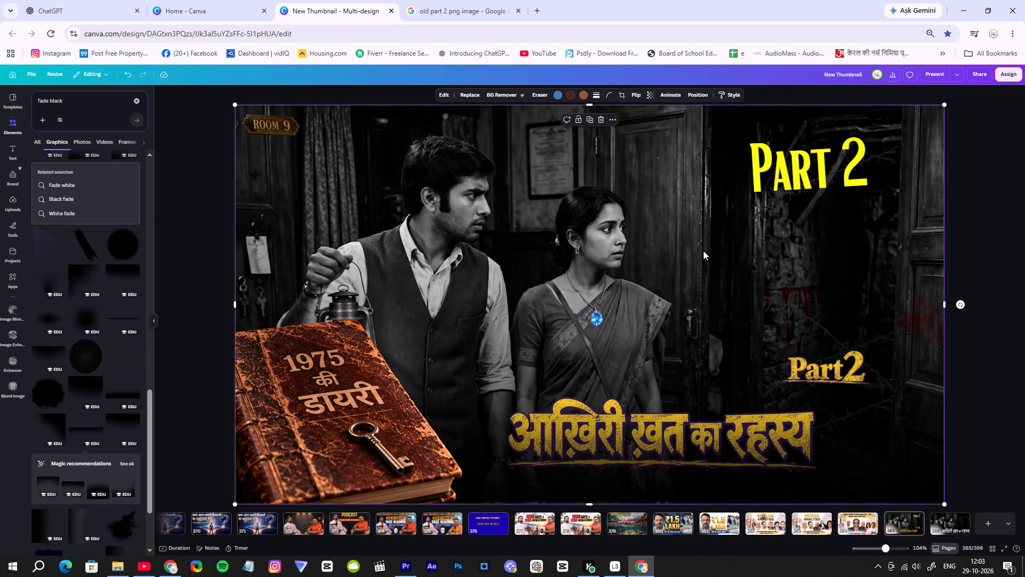
left_click(823, 178)
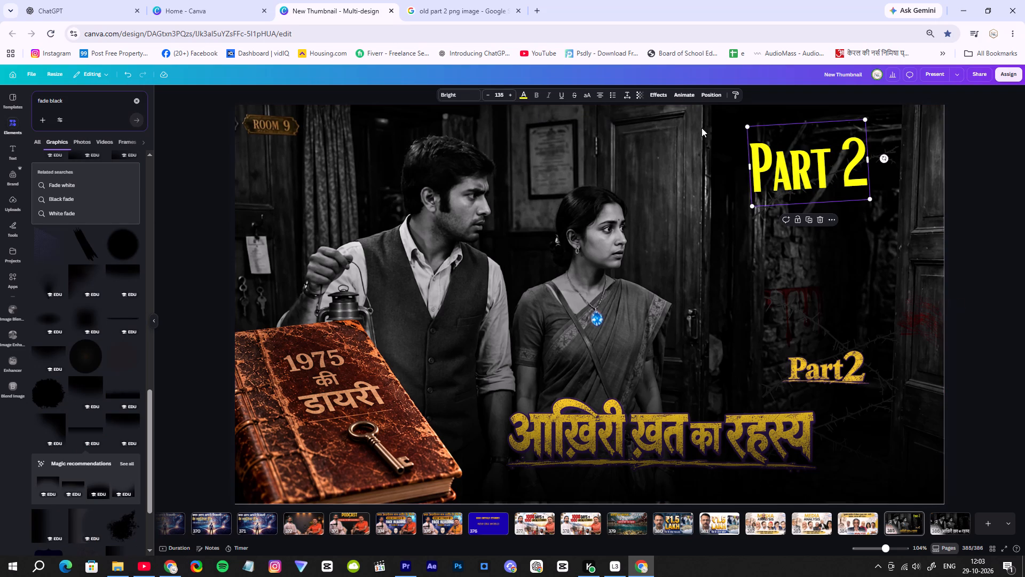
left_click(524, 100)
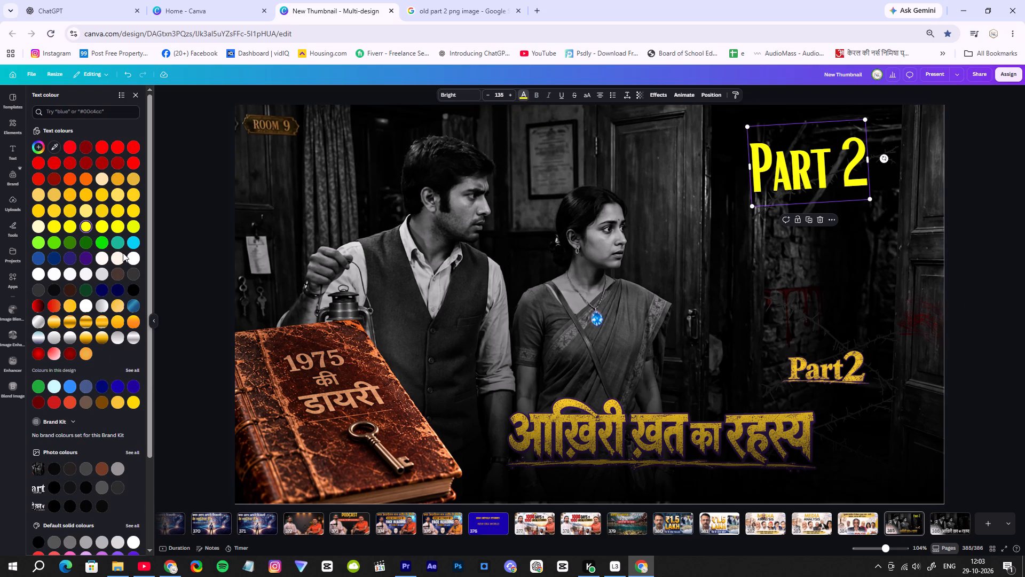
left_click(72, 195)
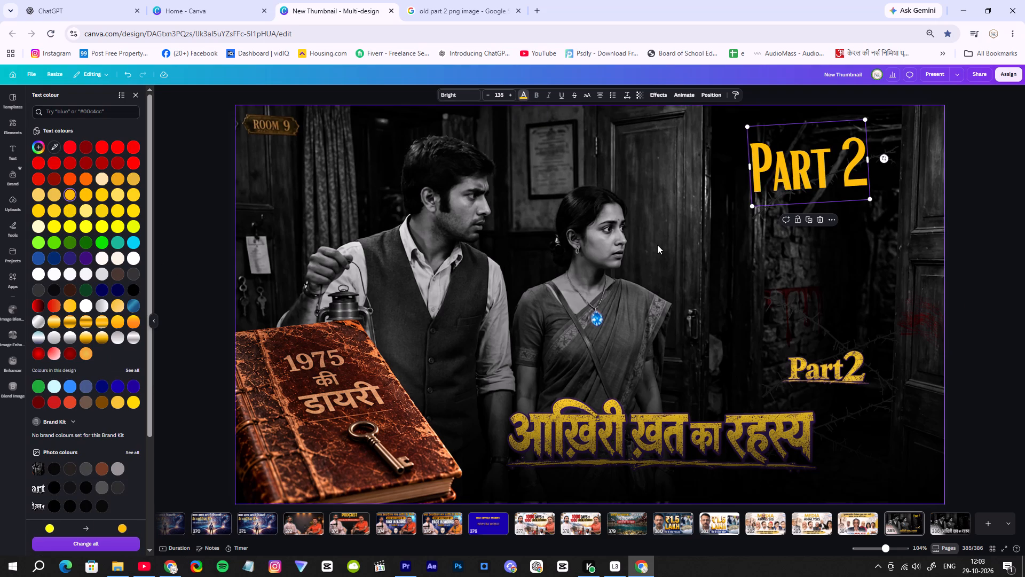
Shrink the Part 2 text to a font size of about 97, straighten it and place it in the thumbnail's upper-right corner.
left_click_drag(869, 199, 831, 183)
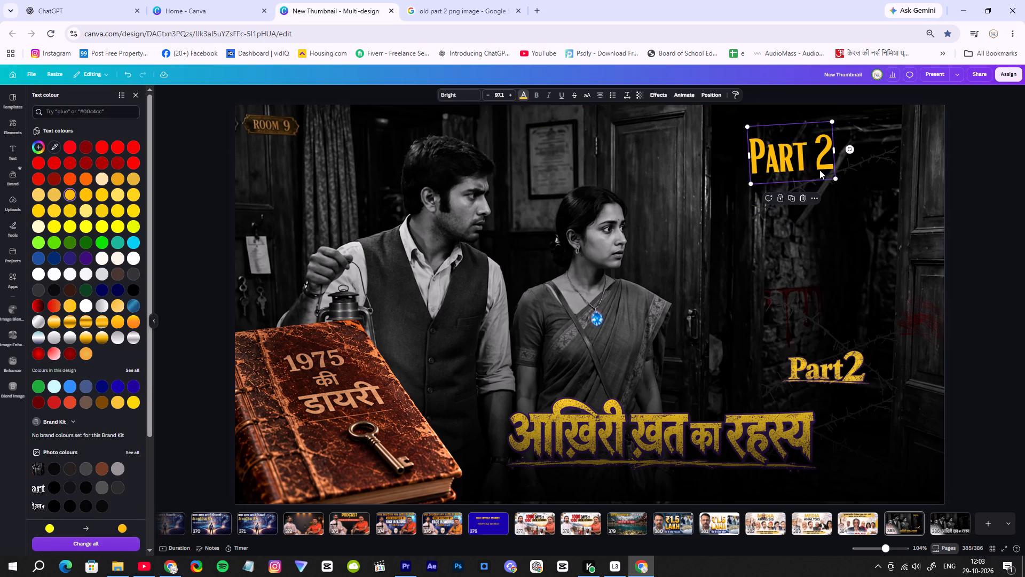
left_click_drag(814, 165, 882, 150)
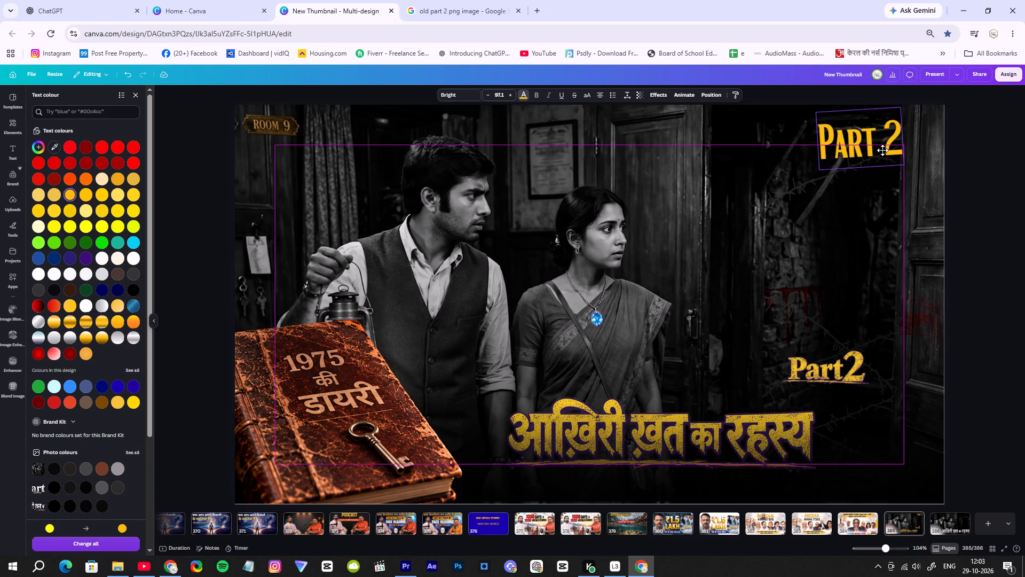
left_click_drag(882, 150, 892, 150)
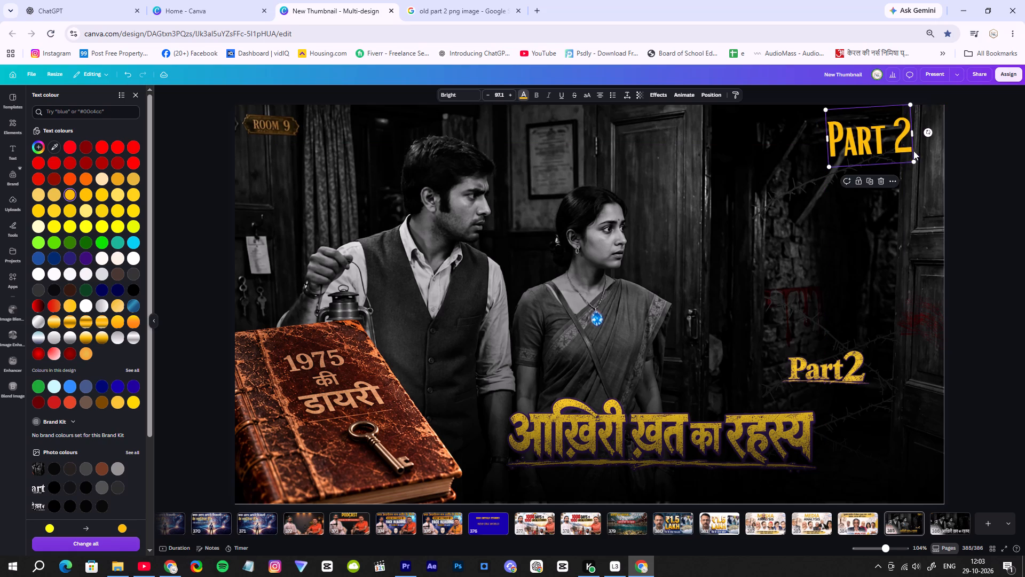
left_click(929, 135)
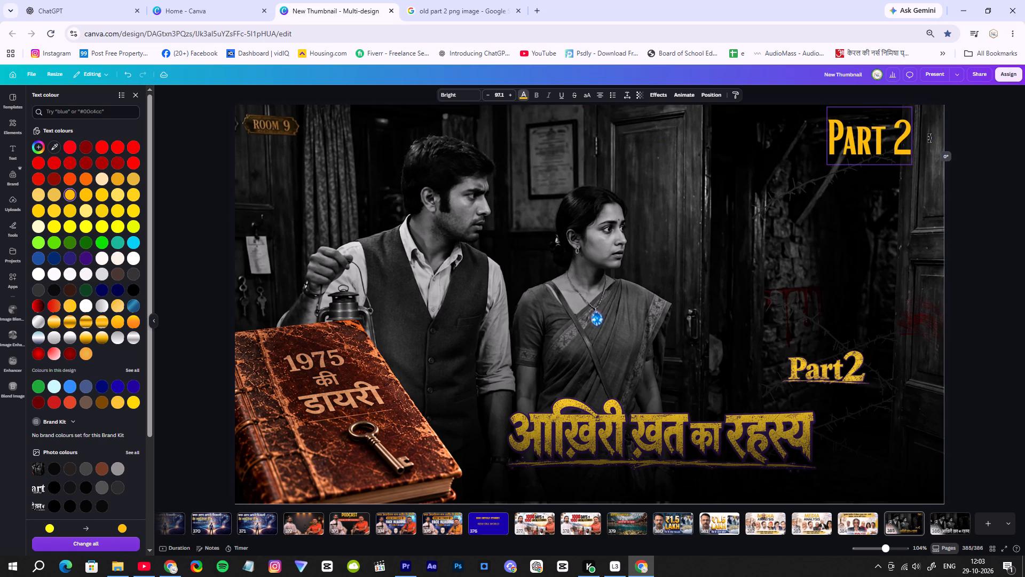
left_click_drag(861, 158, 873, 153)
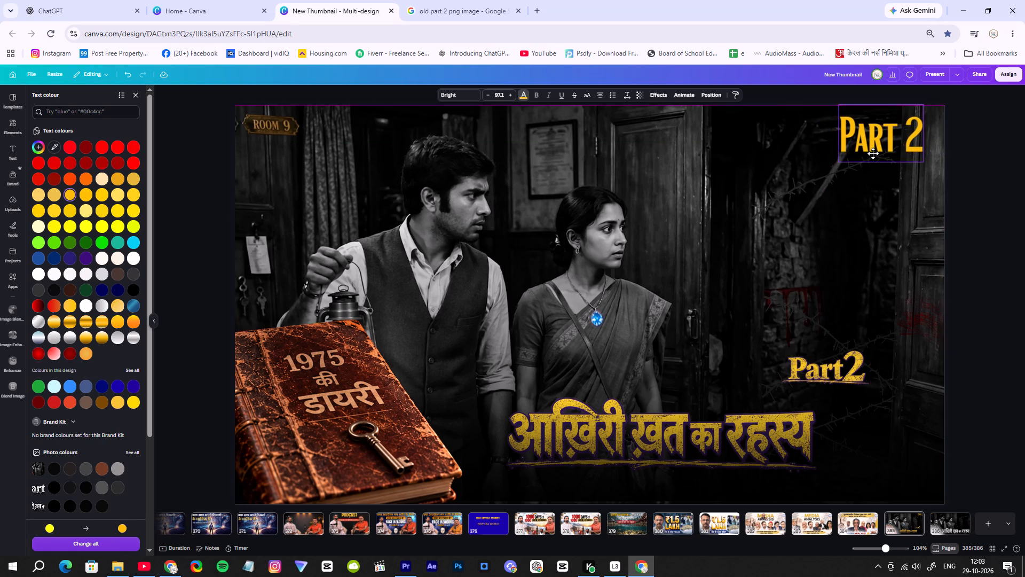
left_click_drag(873, 153, 873, 153)
double_click(1006, 175)
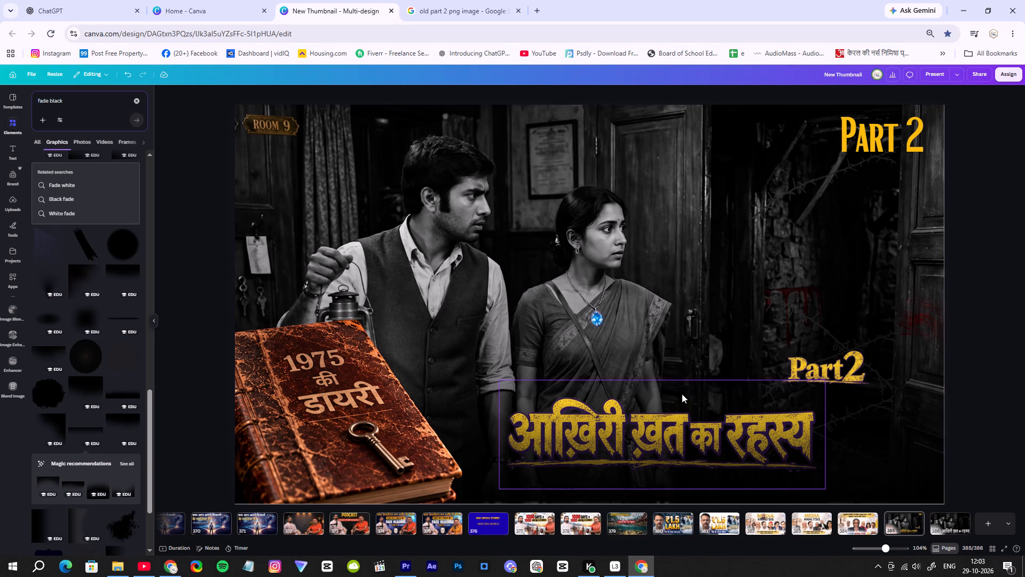
Compare with the white title on page 386, and move the mustard title image on page 385 off the artwork's right side.
left_click(951, 521)
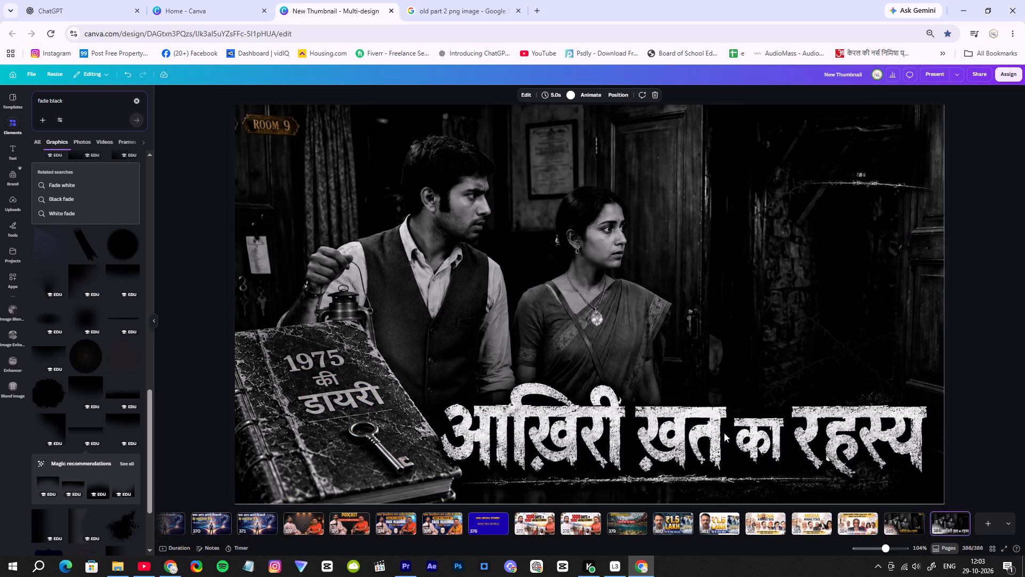
left_click(904, 528)
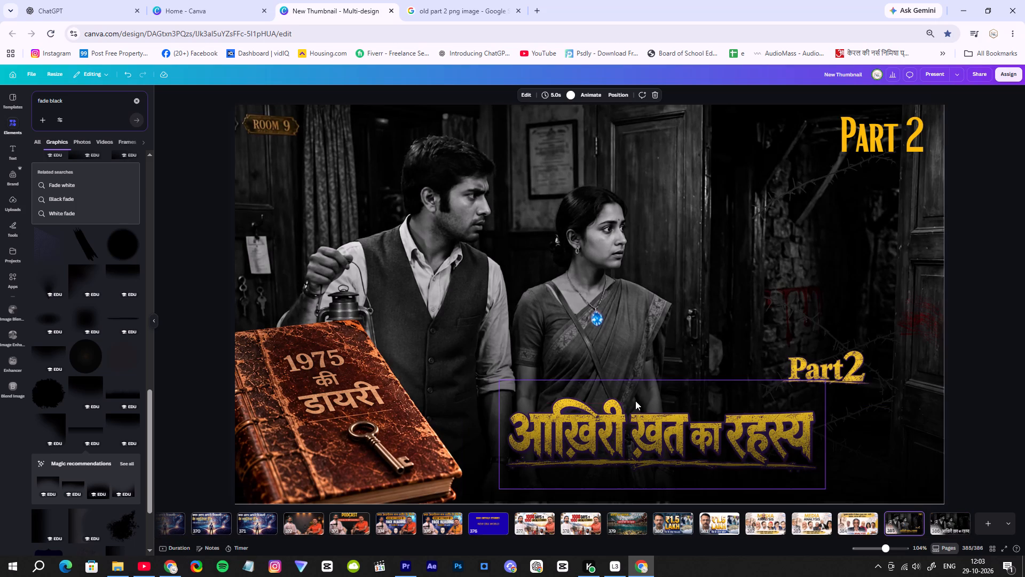
left_click_drag(603, 398, 579, 290)
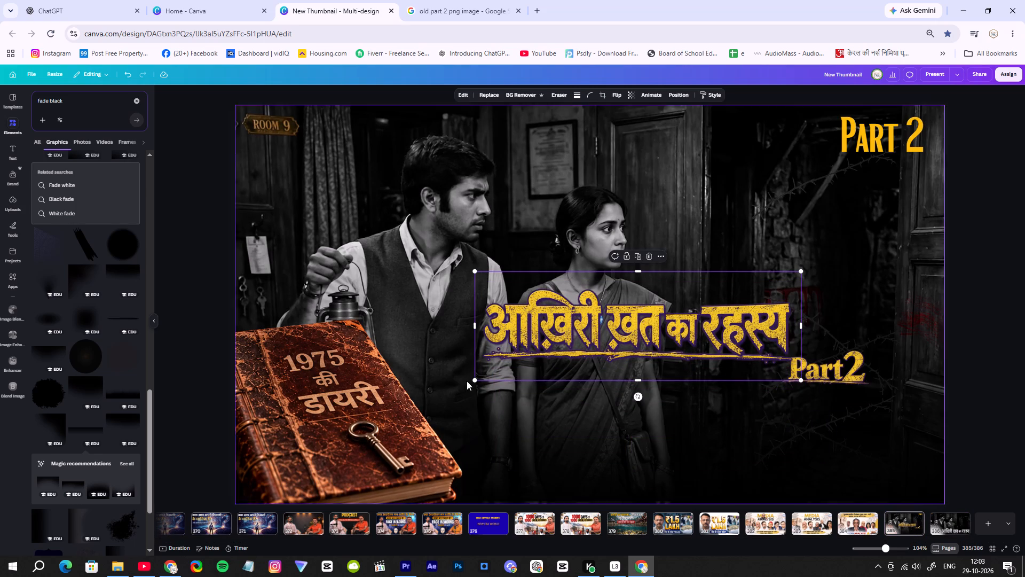
left_click_drag(524, 306, 459, 260)
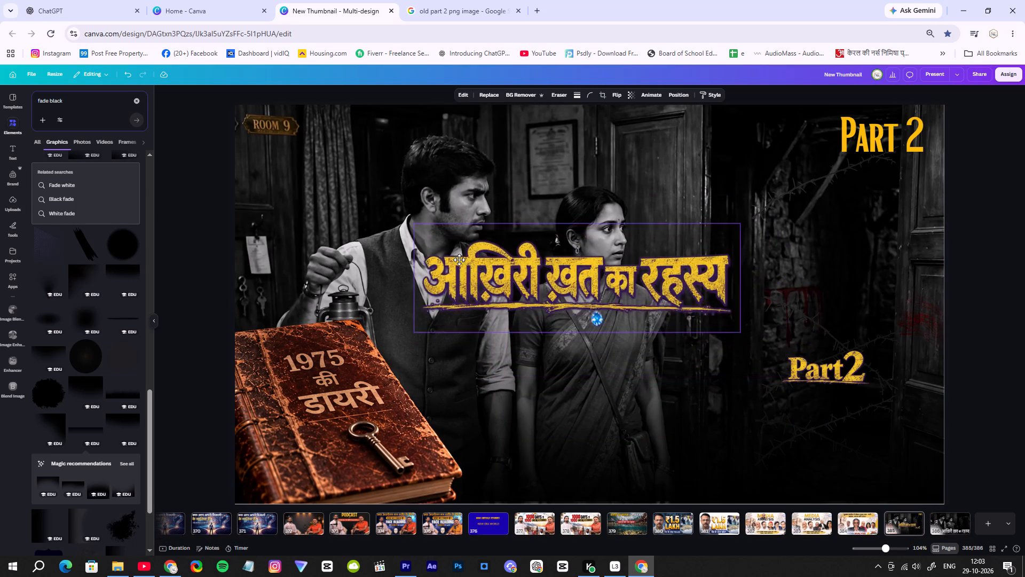
left_click_drag(459, 260, 1024, 269)
Search the web for hindi typing in a new browser tab and open the Easy Hindi Typing site.
left_click(542, 7)
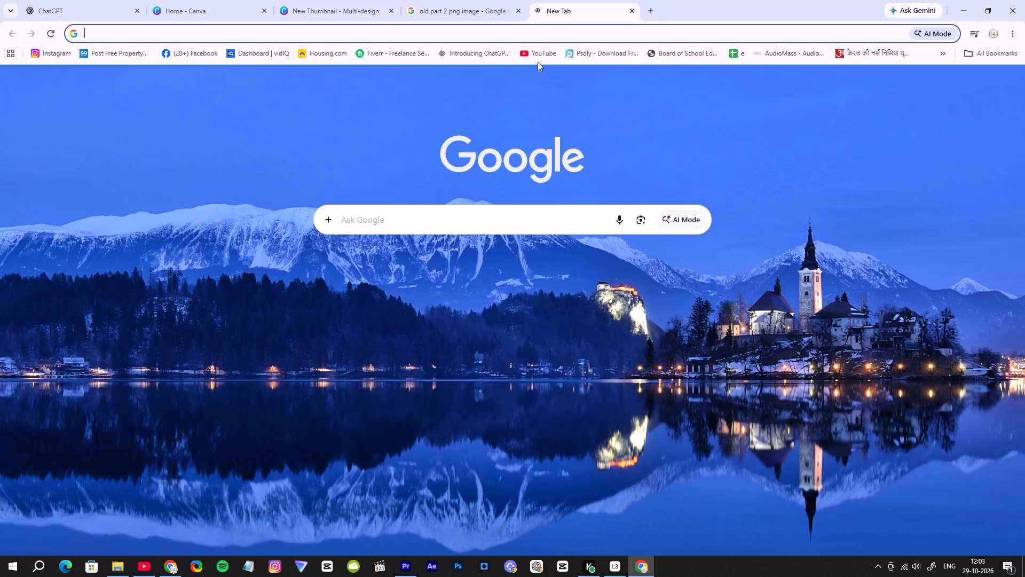
left_click(469, 217)
type("hindi")
key("space")
key("Down")
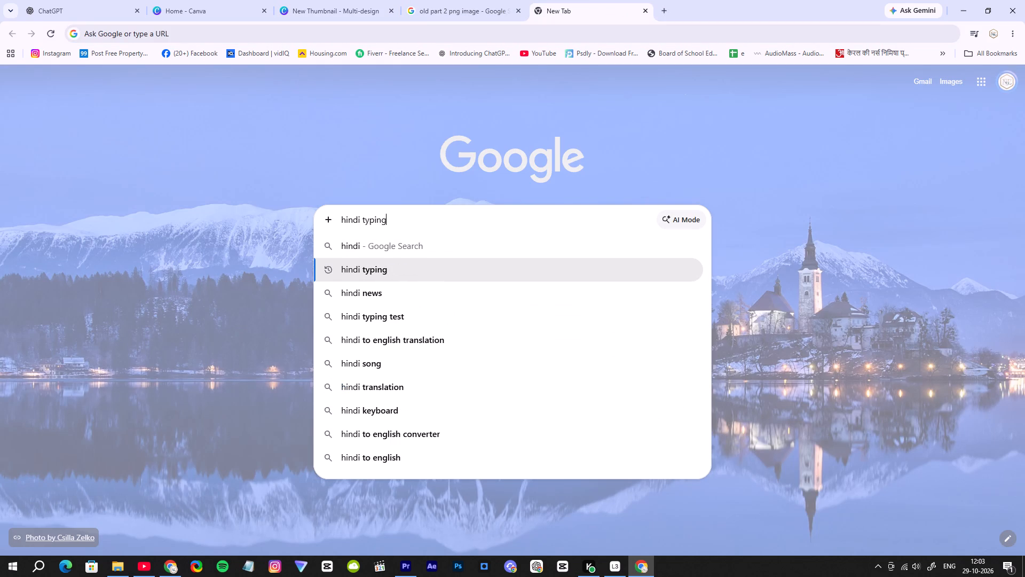
key("Down")
key("Up")
key("Return")
left_click(307, 186)
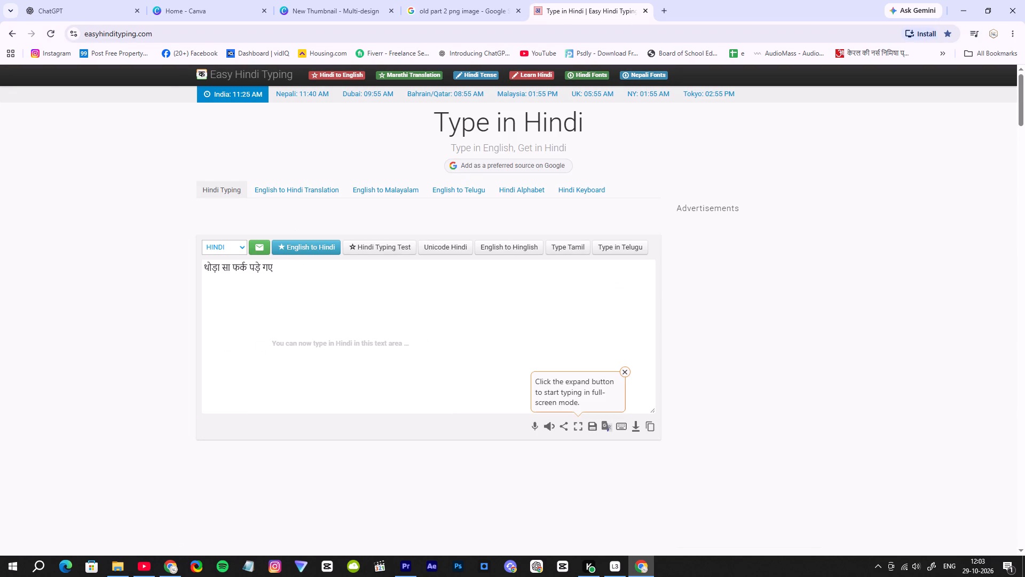
Clear the existing Hindi text from the typing box.
left_click_drag(296, 269, 166, 269)
type("AA")
key("BackSpace")
key("BackSpace")
key("BackSpace")
key("BackSpace")
key("BackSpace")
key("BackSpace")
key("BackSpace")
key("BackSpace")
key("BackSpace")
key("BackSpace")
key("BackSpace")
key("BackSpace")
key("BackSpace")
key("BackSpace")
key("BackSpace")
key("BackSpace")
key("BackSpace")
key("BackSpace")
key("BackSpace")
key("BackSpace")
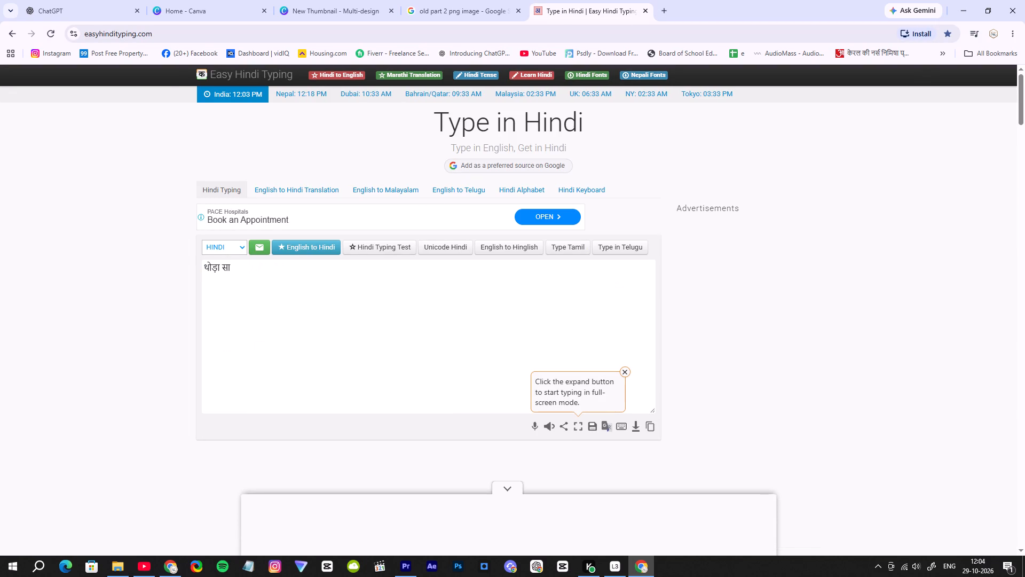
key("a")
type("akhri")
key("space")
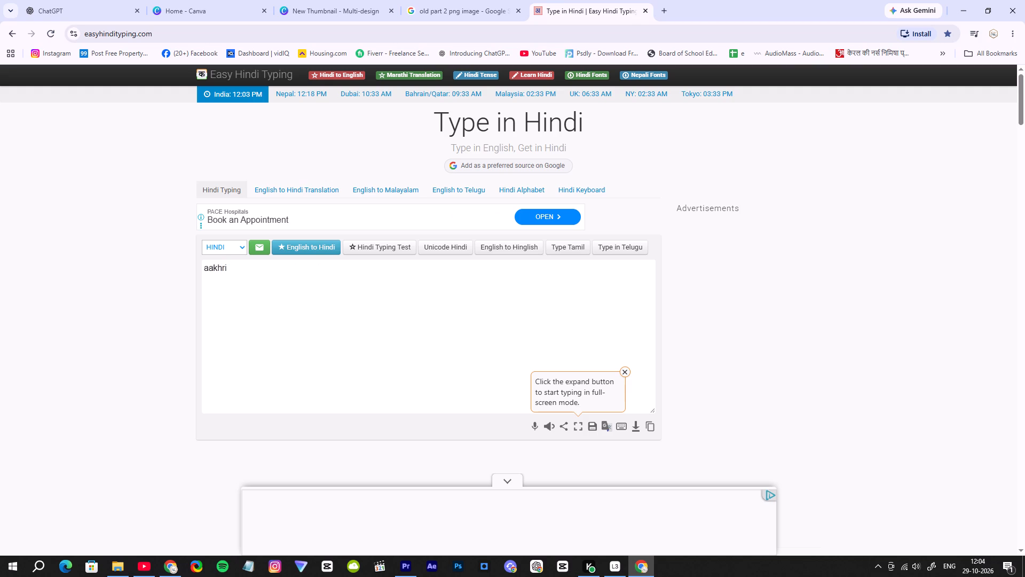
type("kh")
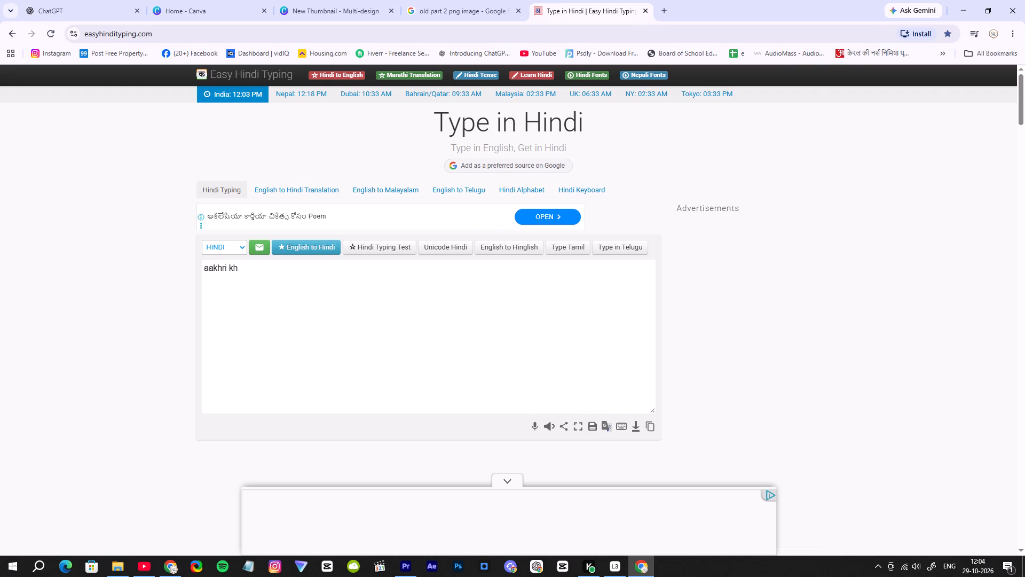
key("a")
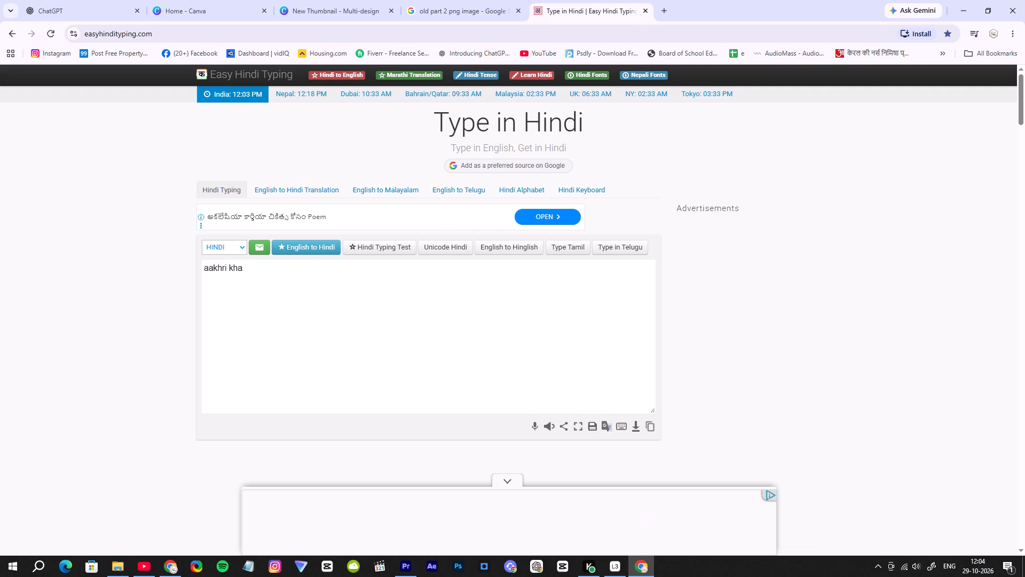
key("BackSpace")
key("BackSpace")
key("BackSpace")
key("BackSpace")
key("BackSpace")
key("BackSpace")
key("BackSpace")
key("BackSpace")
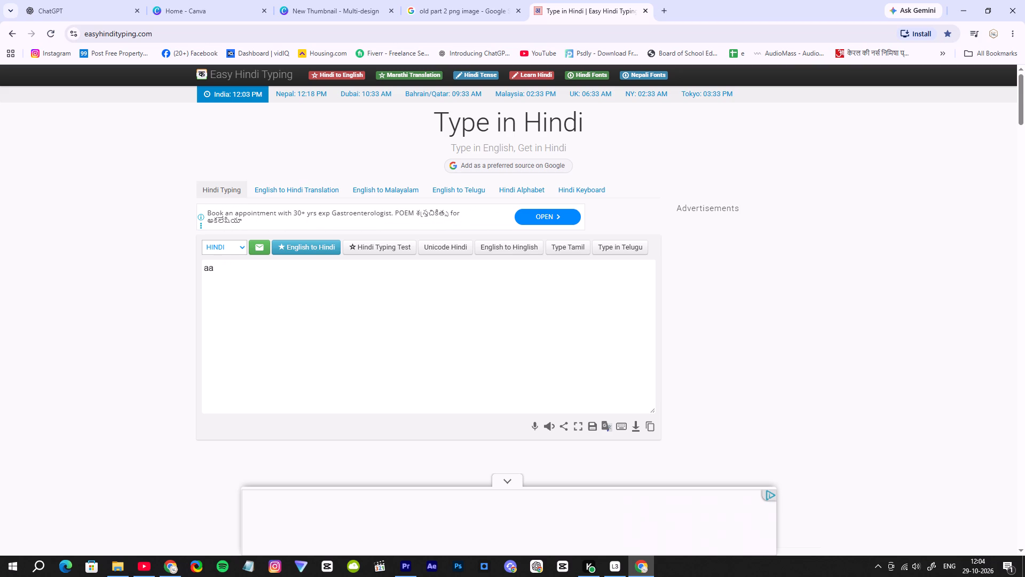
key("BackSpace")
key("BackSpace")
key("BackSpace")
Enter aakhari khat ka rehsye in the typing box to produce the Hindi title आखरी खत का रहस्य.
type("aa")
type("khari")
key("space")
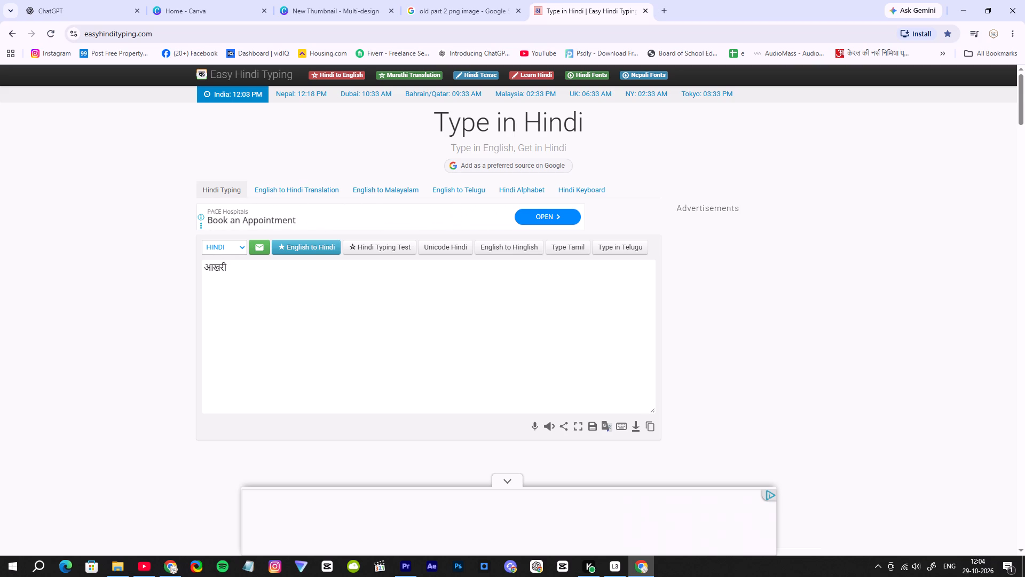
type("khat")
key("space")
type("ka")
key("space")
type("rehsye")
key("space")
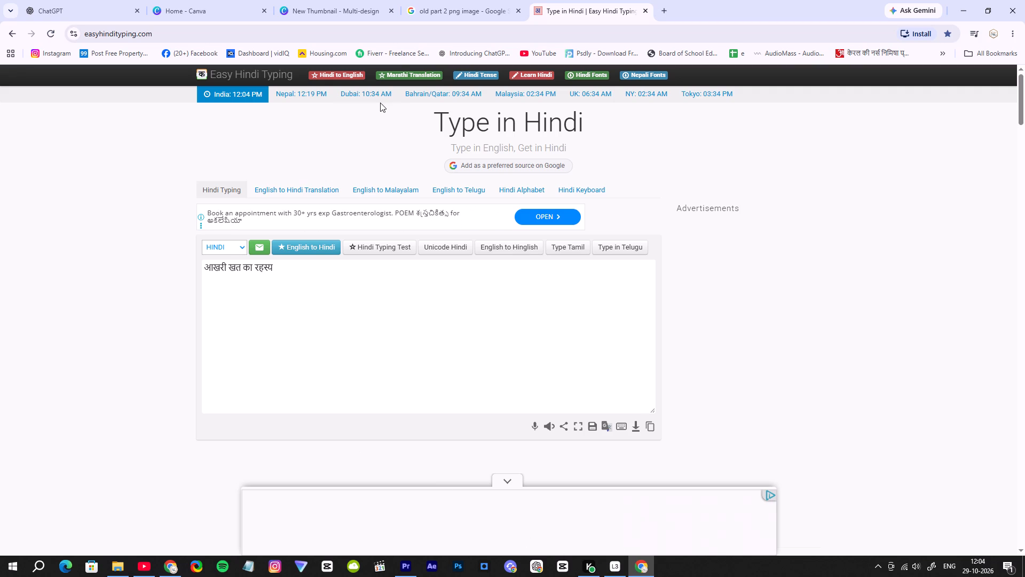
Check the title's spelling on page 386 of the Canva design, and replace the first word of the typed Hindi with आखिरी.
left_click(344, 0)
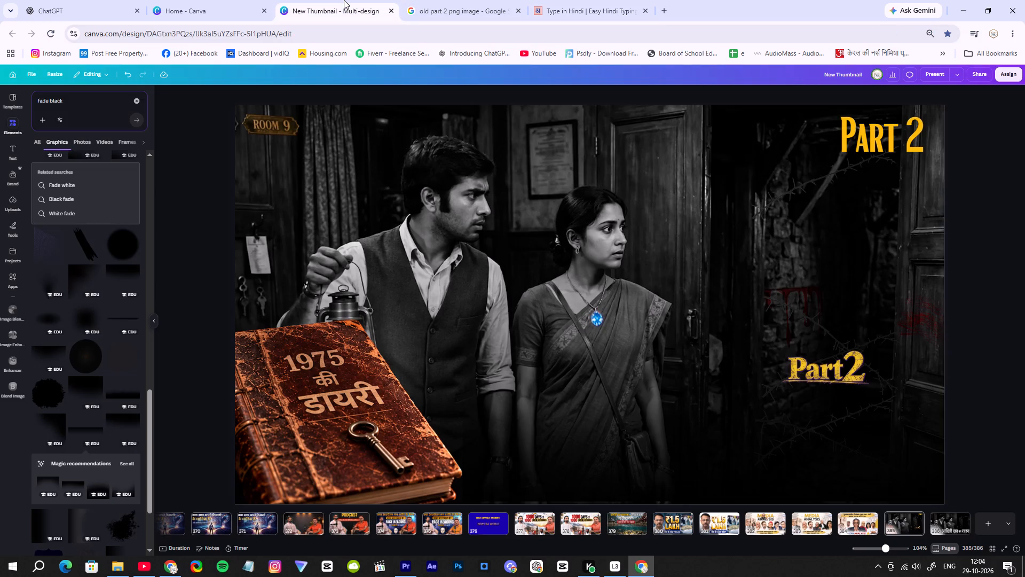
left_click(956, 529)
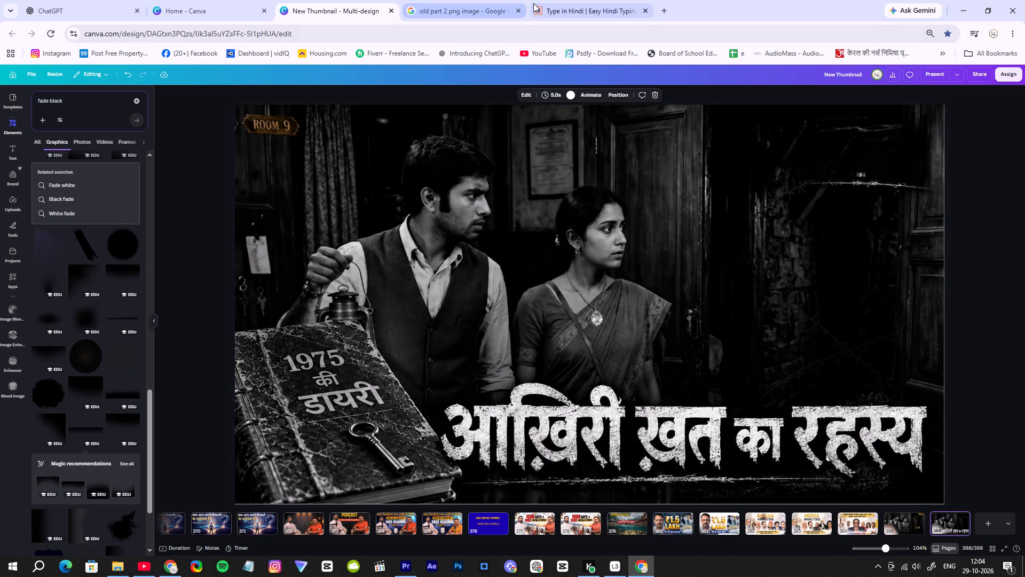
left_click(582, 0)
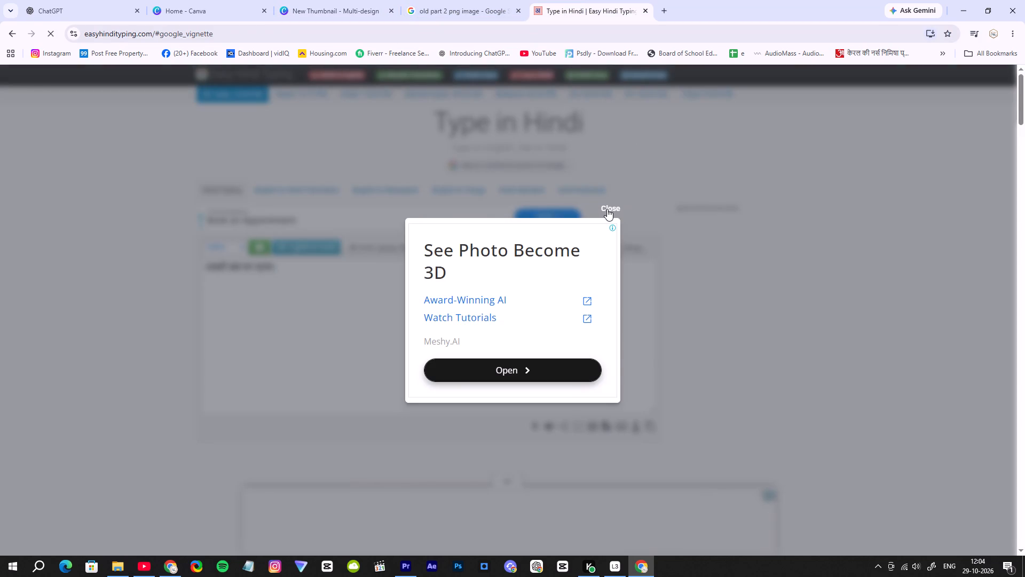
left_click(614, 207)
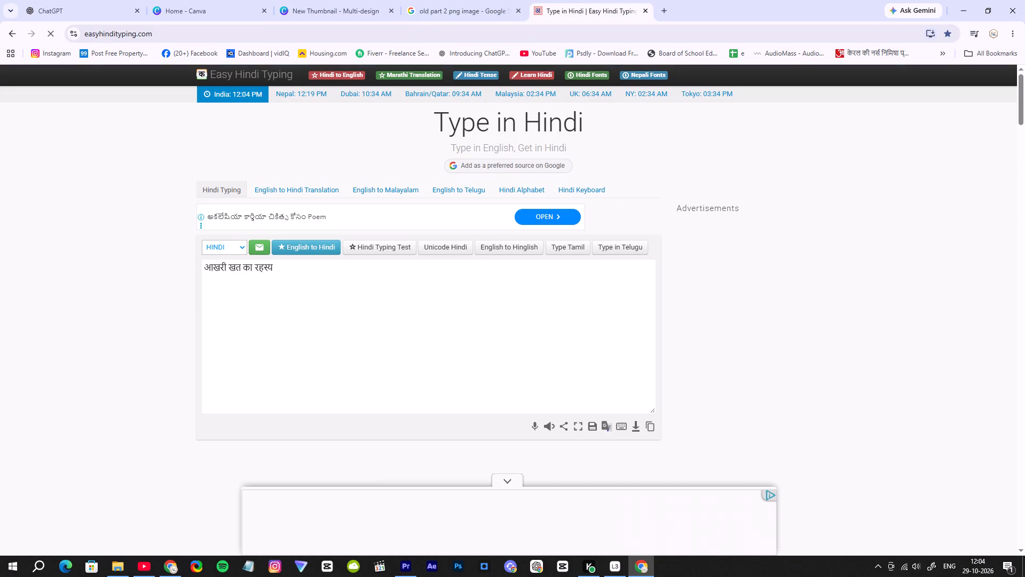
left_click(214, 269)
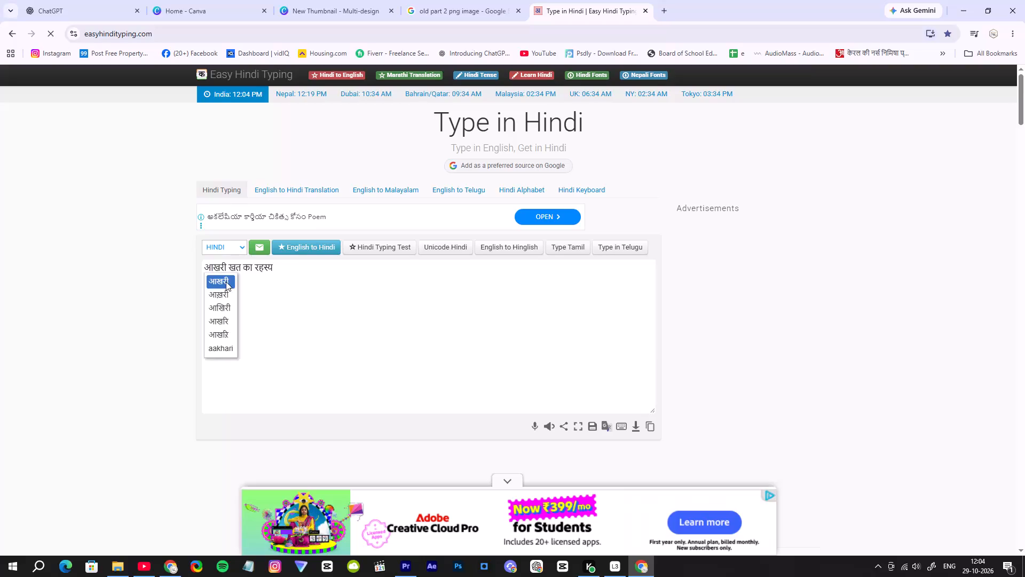
left_click(225, 309)
left_click(281, 312)
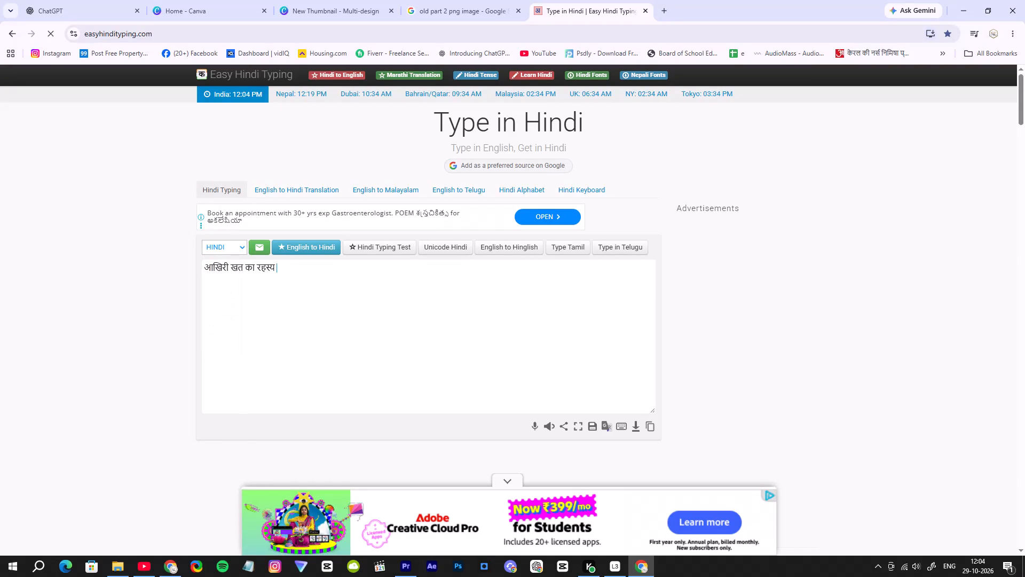
Copy आखिरी खत का रहस्य into a new text box on page 385 of the Canva design and enlarge it to font size 121.
left_click_drag(274, 268, 172, 247)
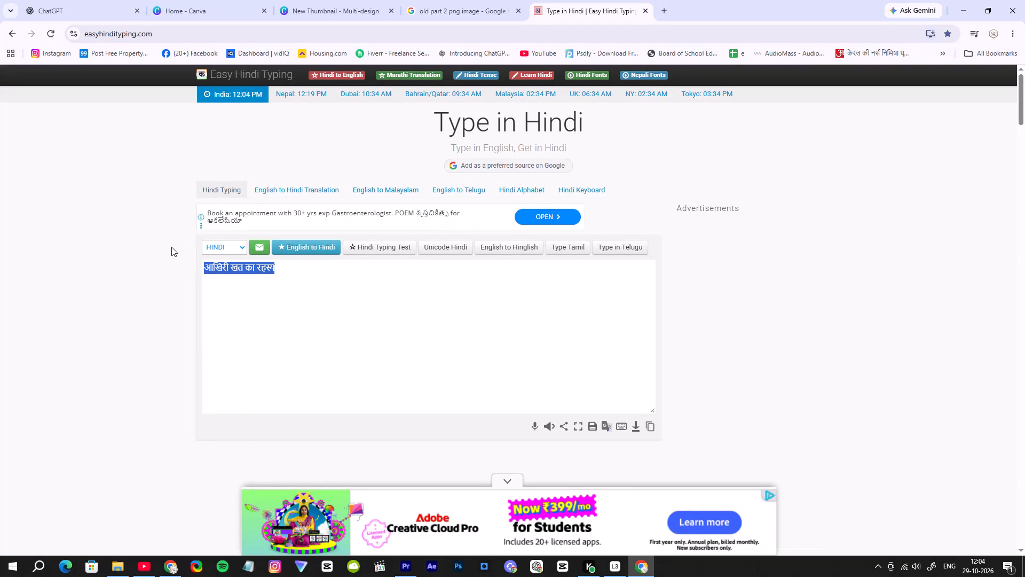
key("ctrl+c")
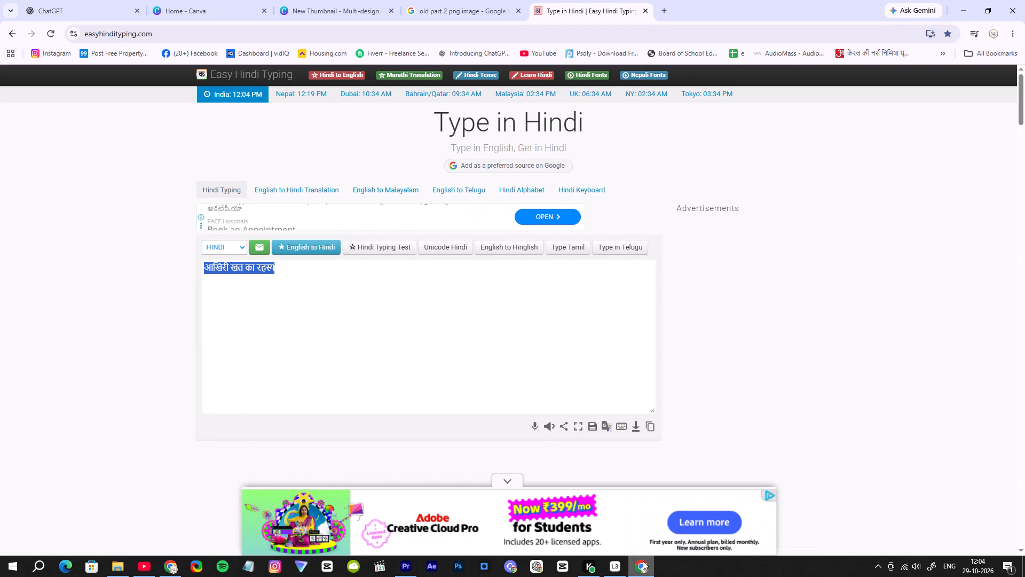
left_click(353, 0)
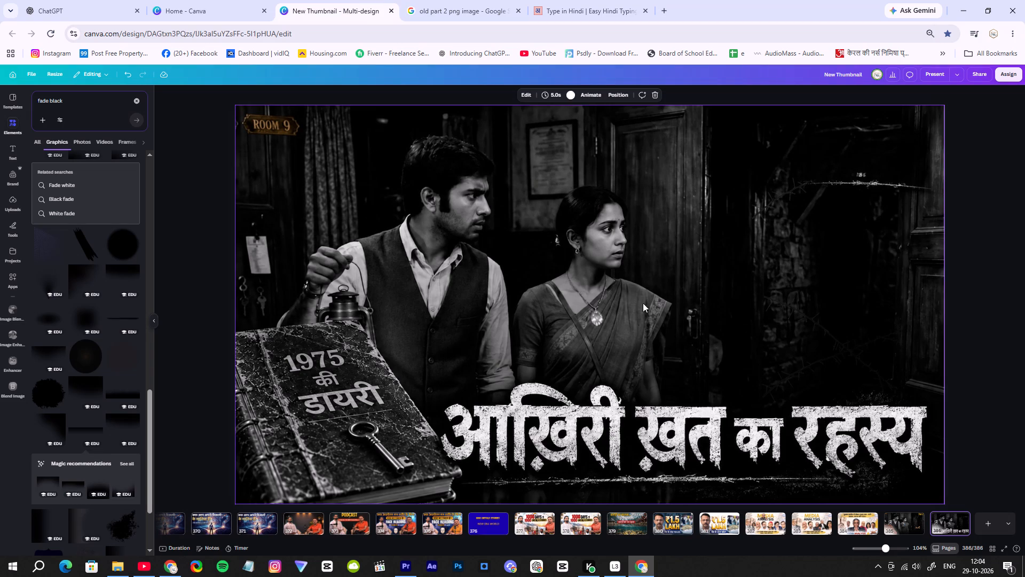
left_click(898, 519)
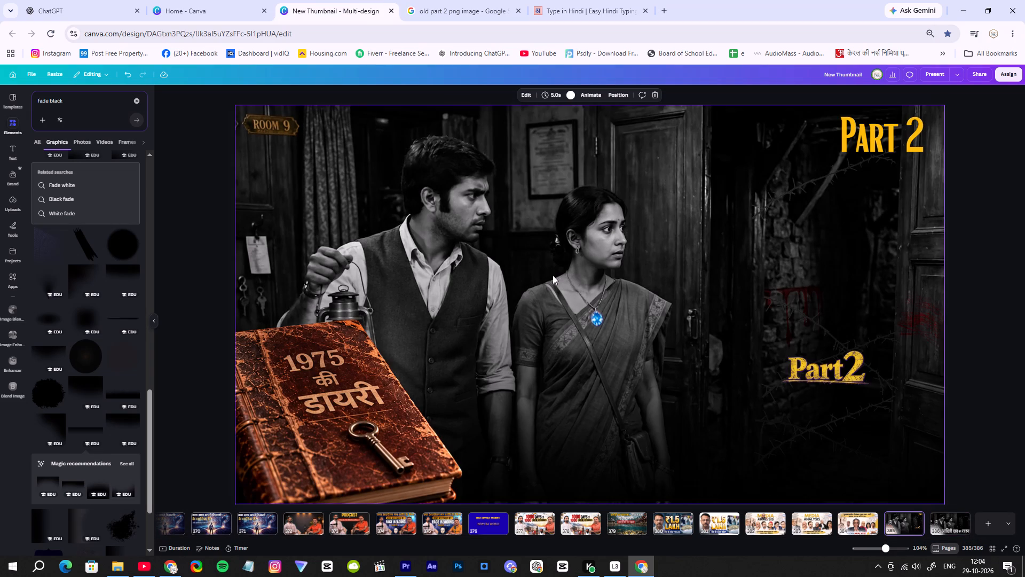
left_click(553, 272)
left_click(19, 149)
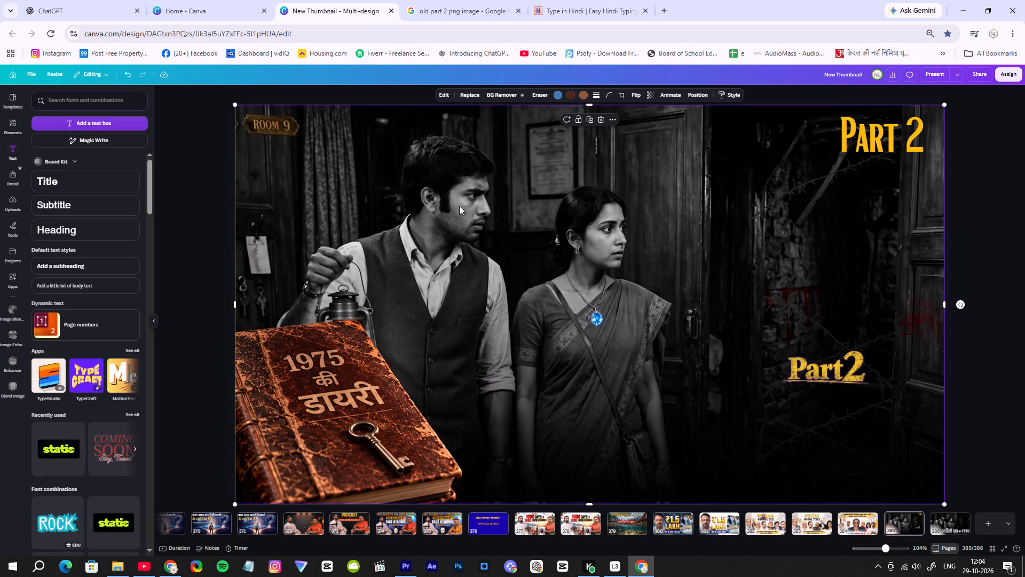
left_click(84, 124)
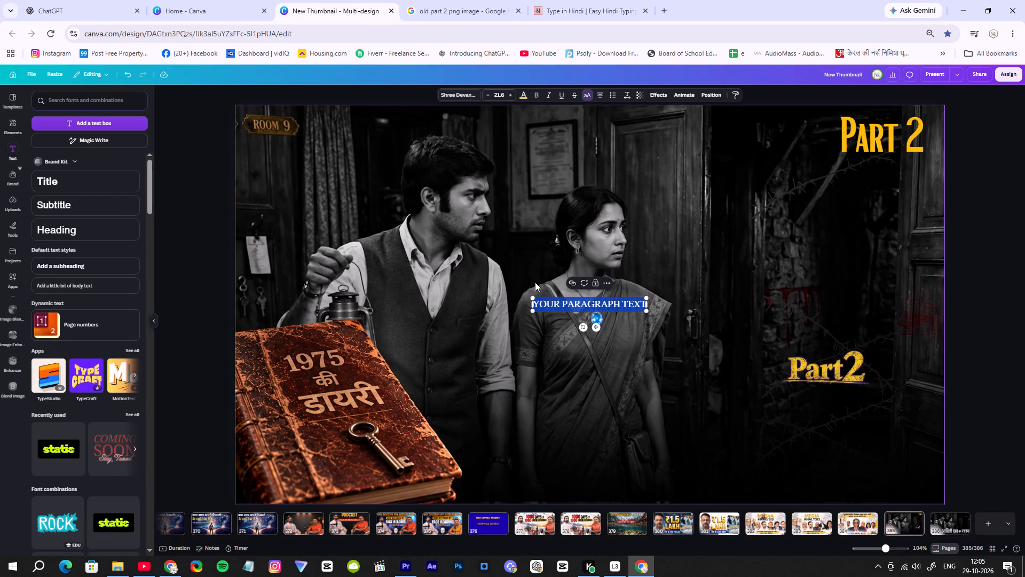
key("ctrl+v")
left_click_drag(618, 296, 873, 209)
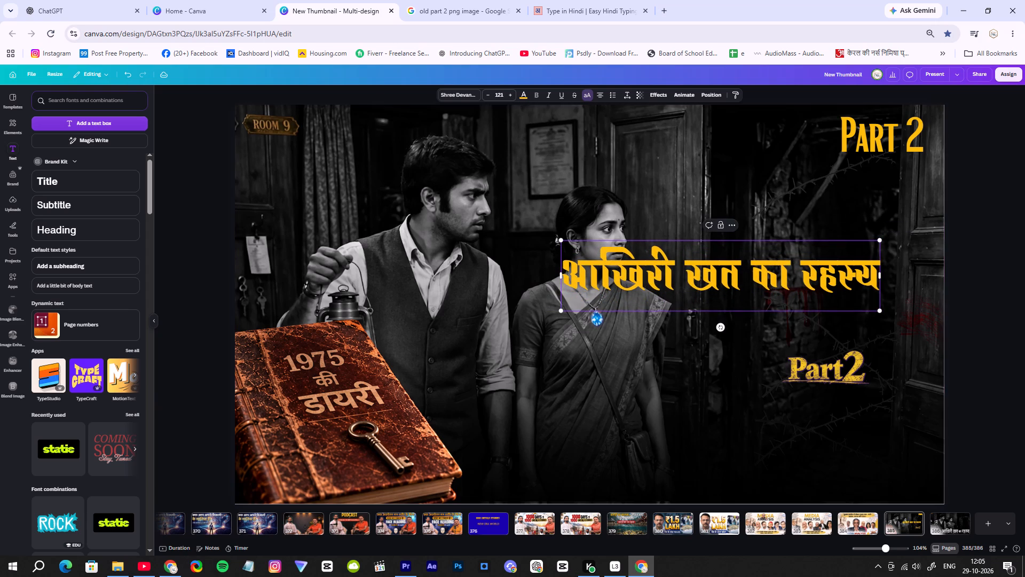
Try several Devanagari fonts on the Hindi title, including Anek, Neue Frutiger, Tiro and Noto Serif, and settle on Aparajita.
triple_click(569, 282)
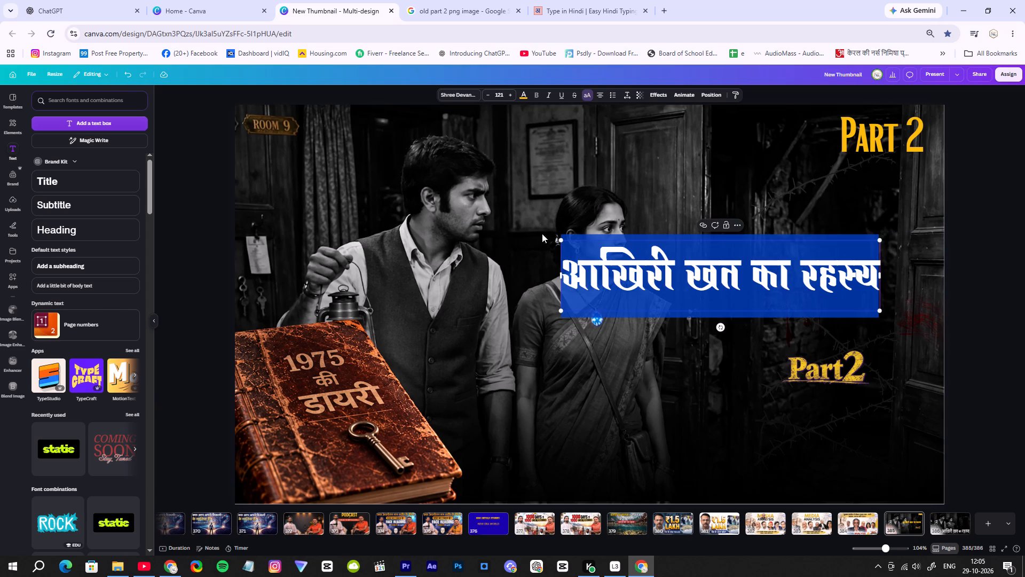
left_click(460, 95)
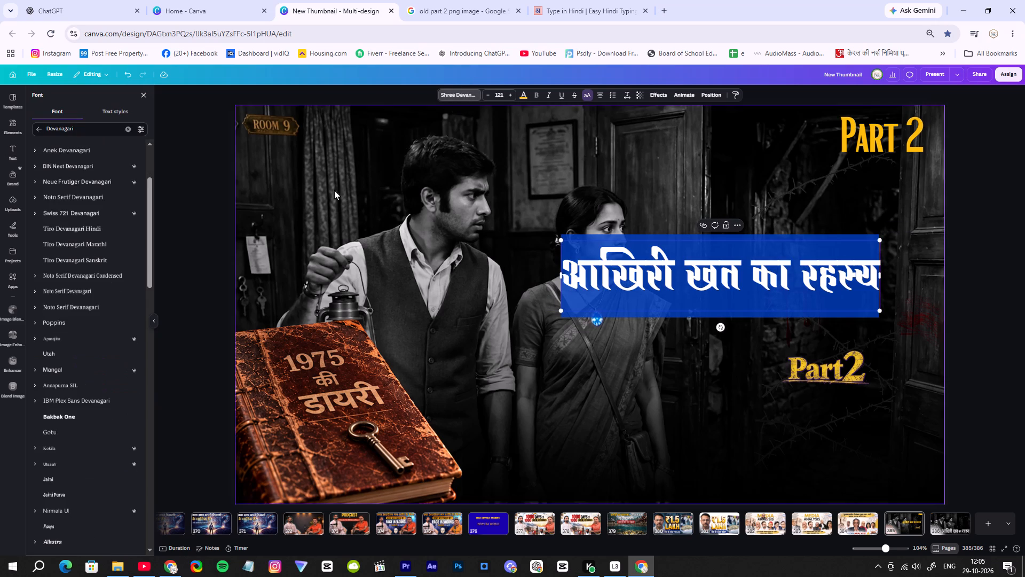
left_click(80, 150)
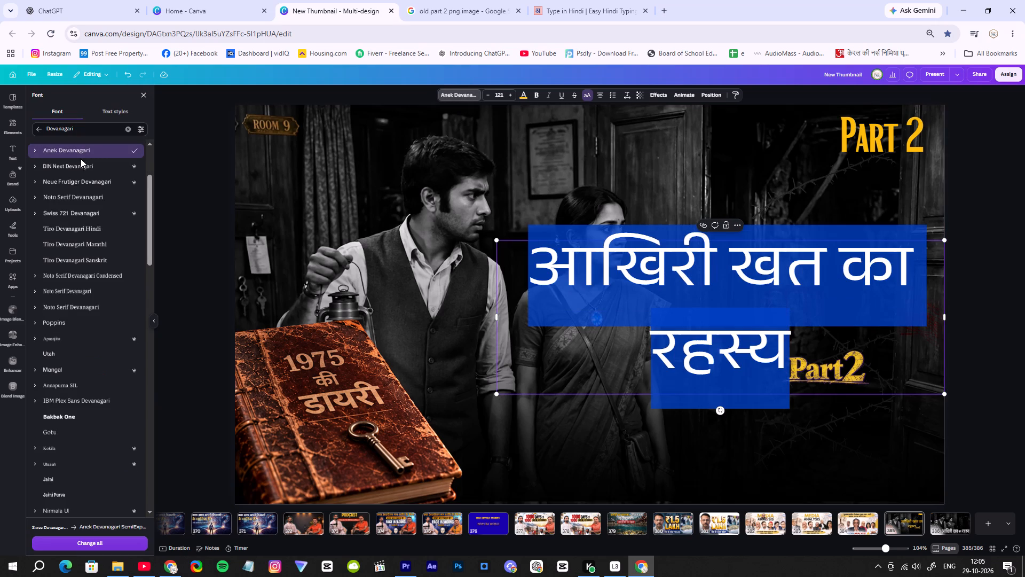
left_click(82, 165)
left_click(82, 180)
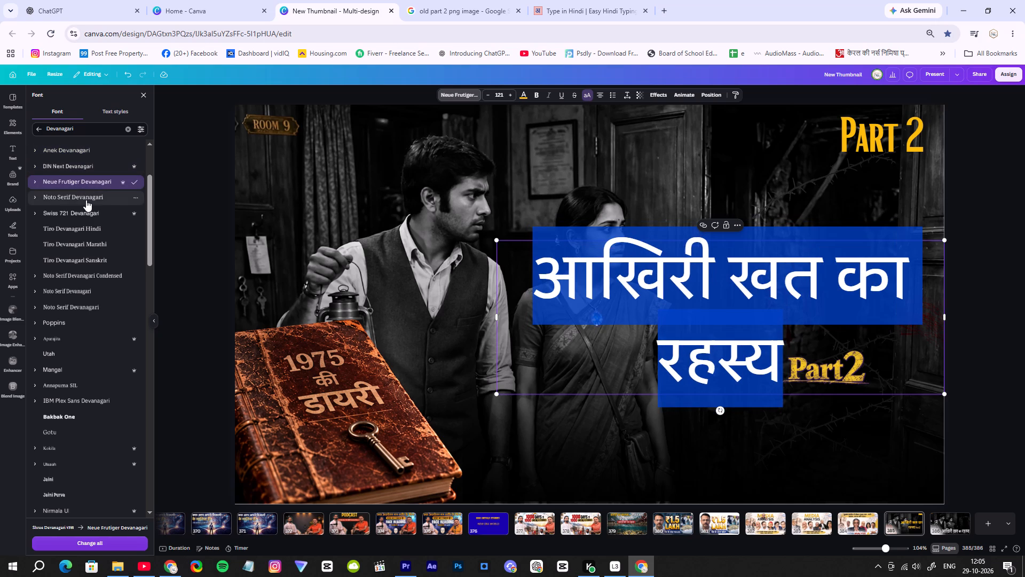
left_click(86, 198)
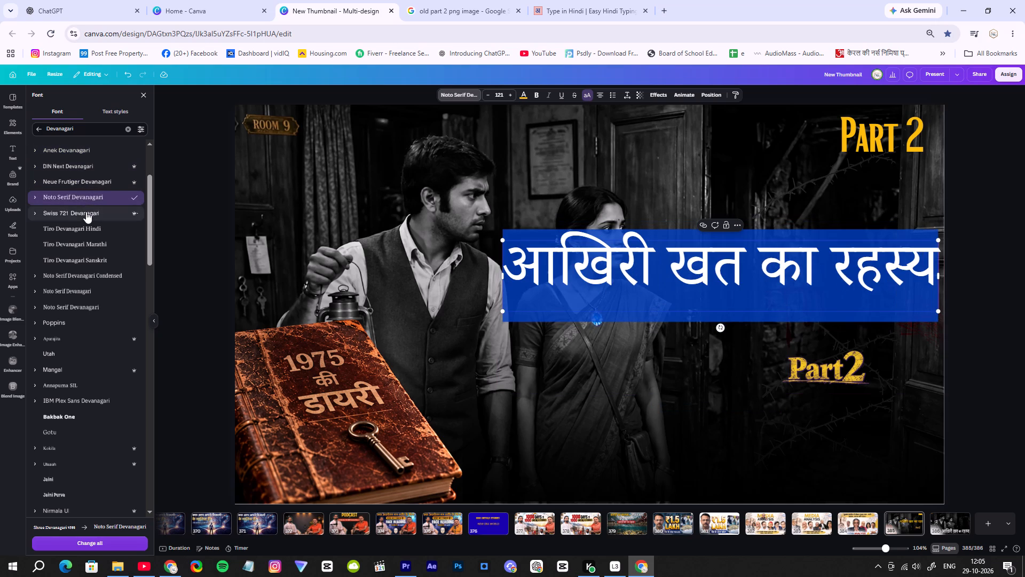
left_click(86, 212)
left_click(87, 227)
left_click(84, 240)
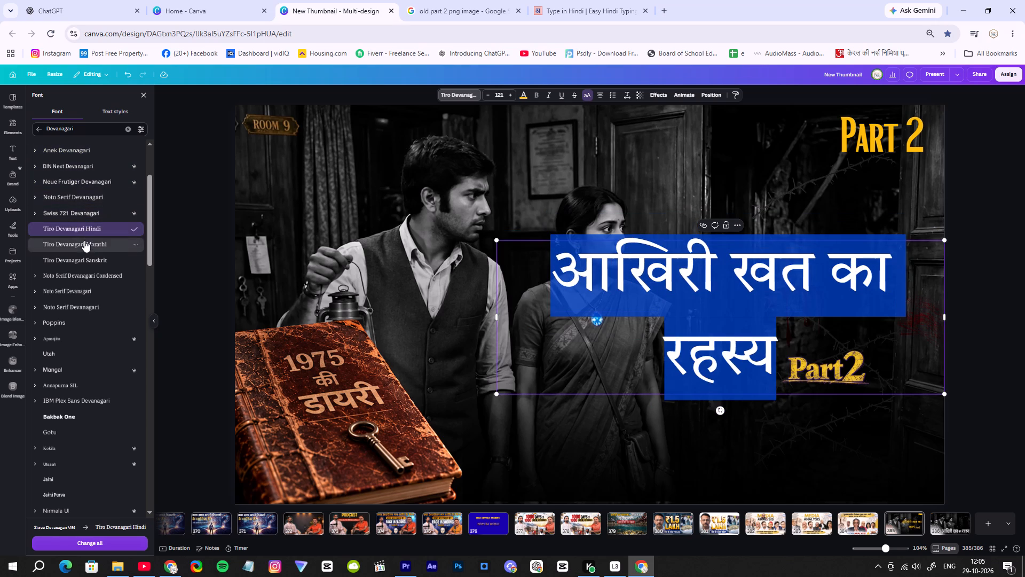
left_click(85, 256)
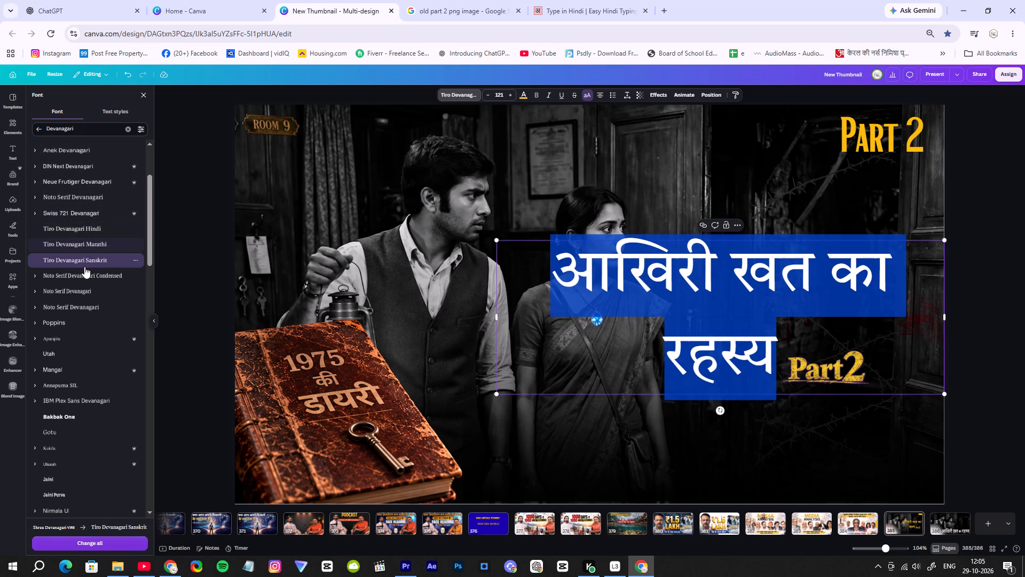
left_click(84, 273)
left_click(81, 288)
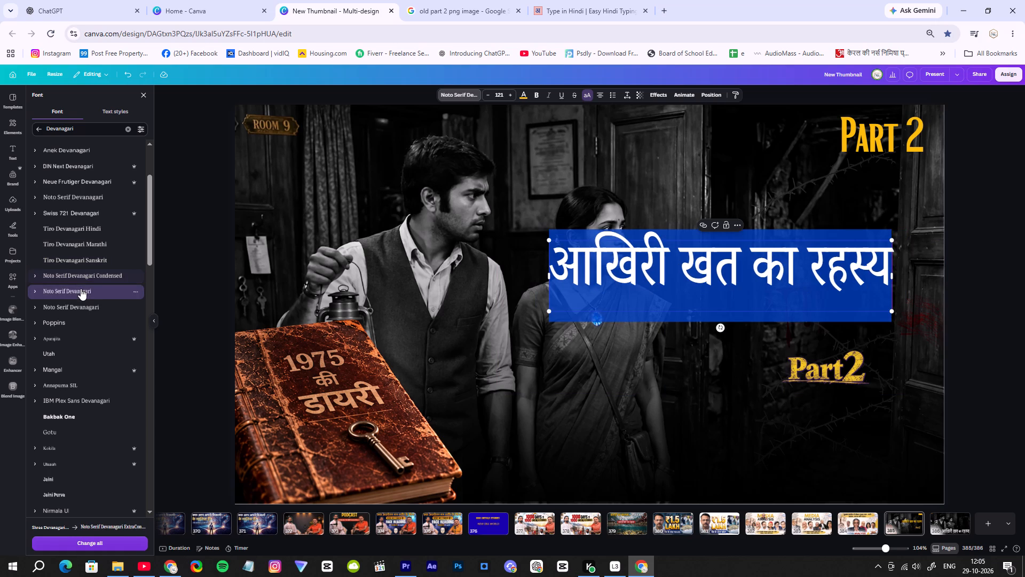
left_click(76, 302)
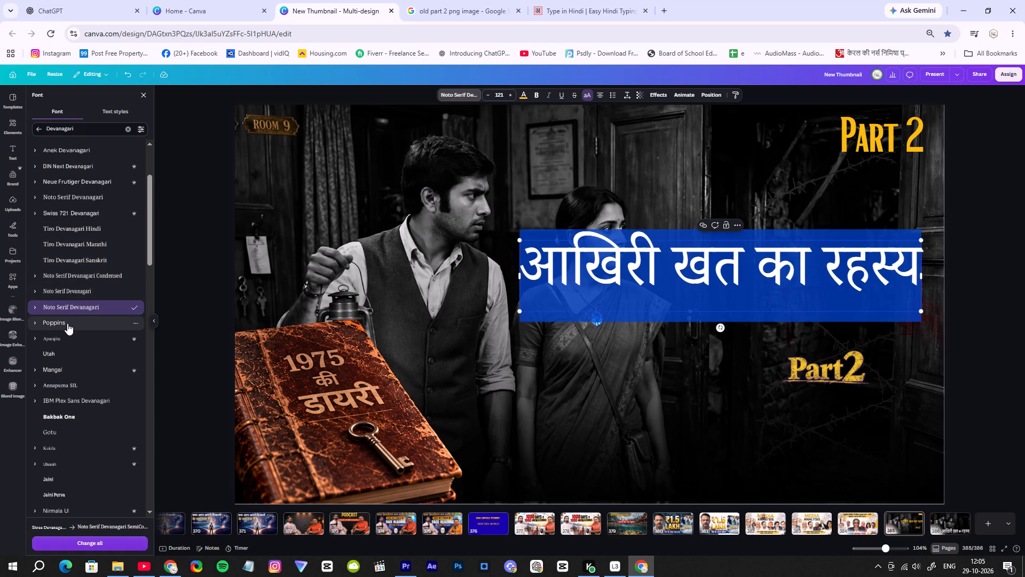
left_click(67, 323)
left_click(68, 341)
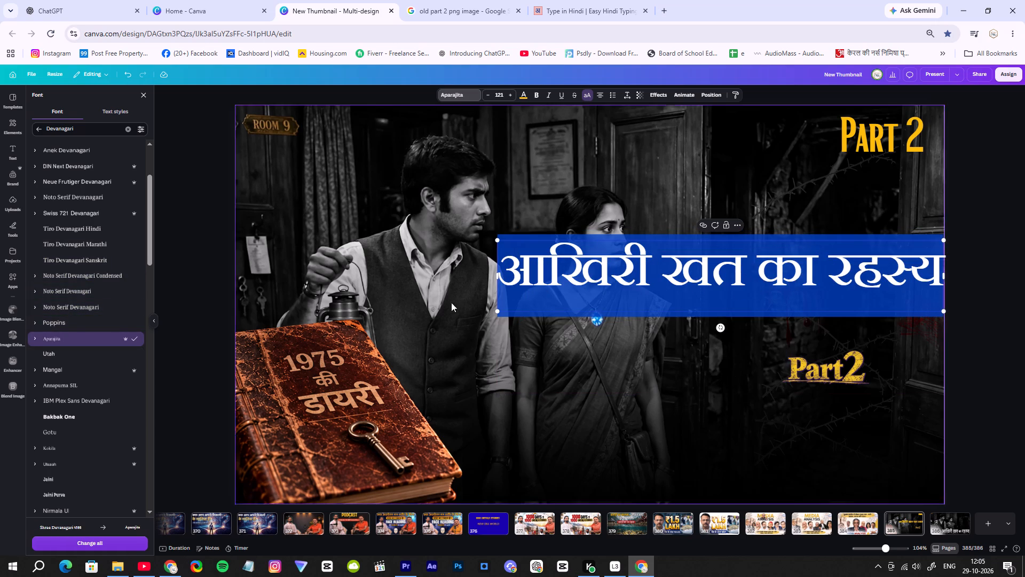
left_click(999, 220)
left_click(990, 223)
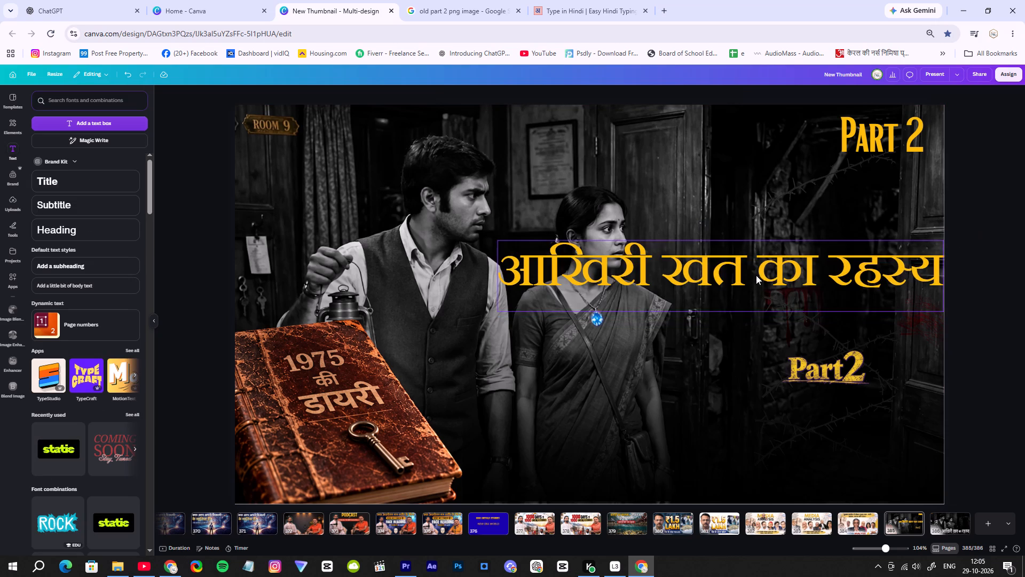
Move the Hindi title to the bottom of the thumbnail, beside the 1975 diary.
left_click_drag(746, 280, 701, 433)
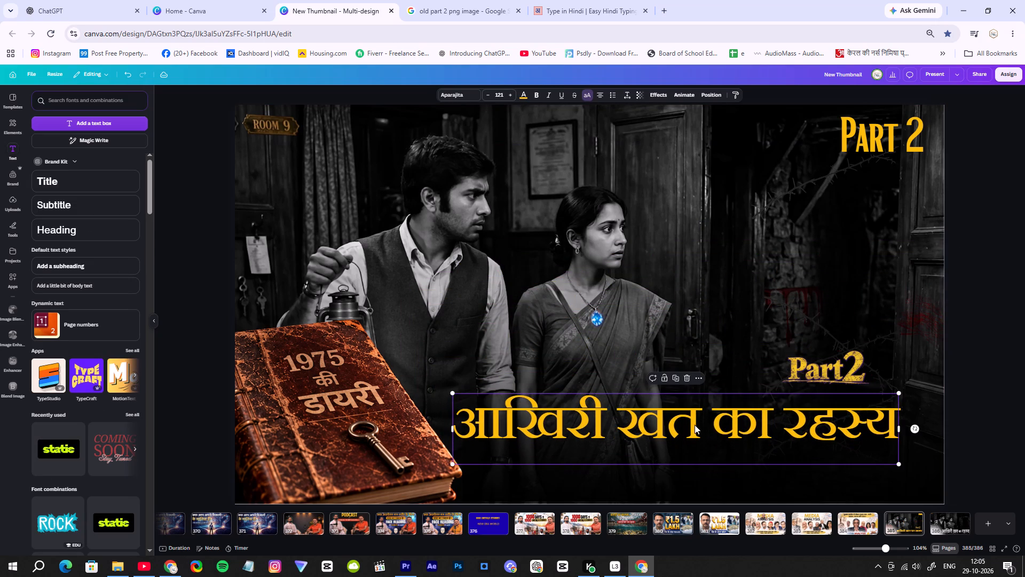
Try more Devanagari fonts on the Hindi title, including Utsah, Mangal, Annapurna SIL, IBM Plex Sans and Bakbak One, and settle on Kokila.
triple_click(469, 407)
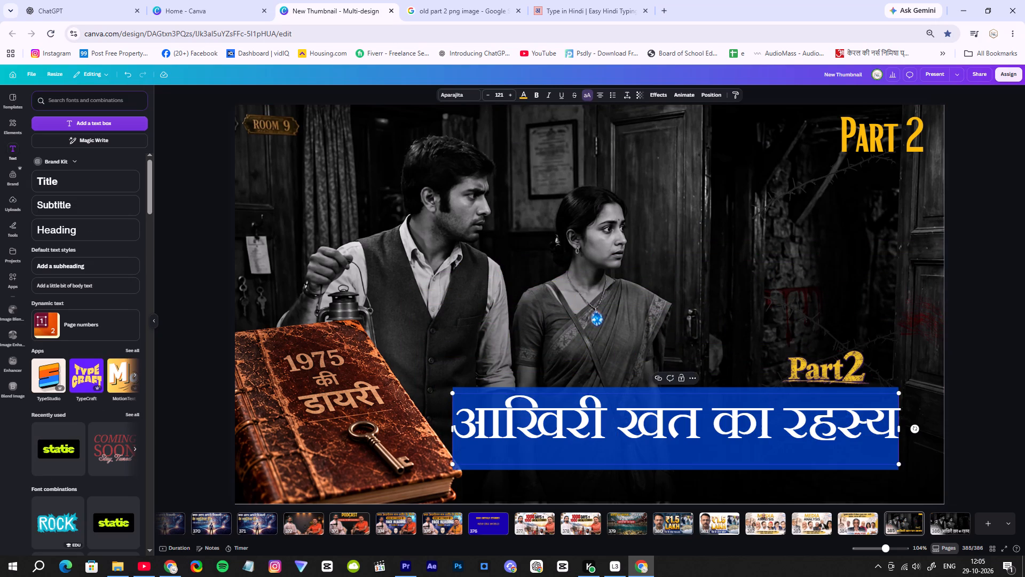
left_click(456, 95)
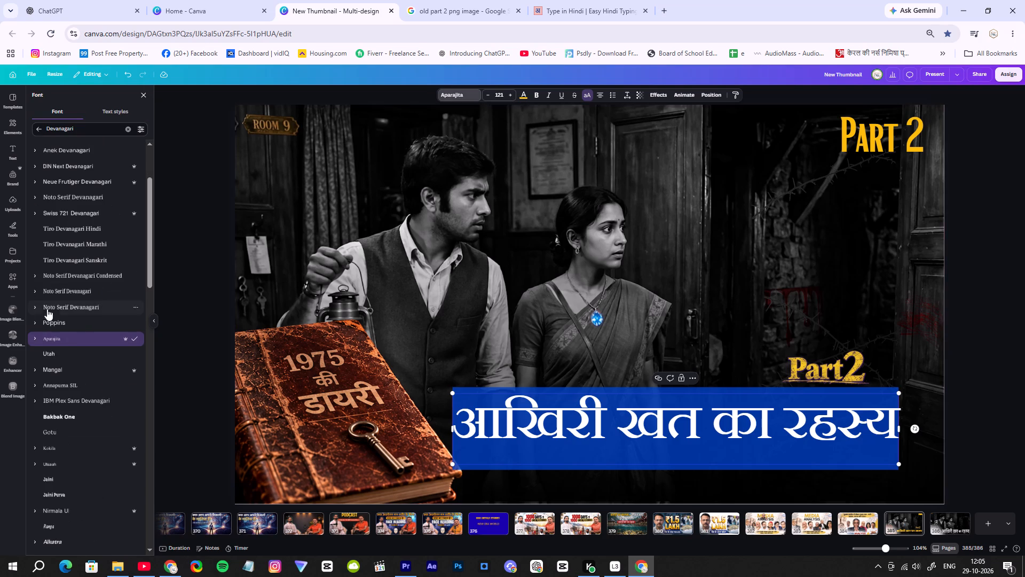
left_click(66, 353)
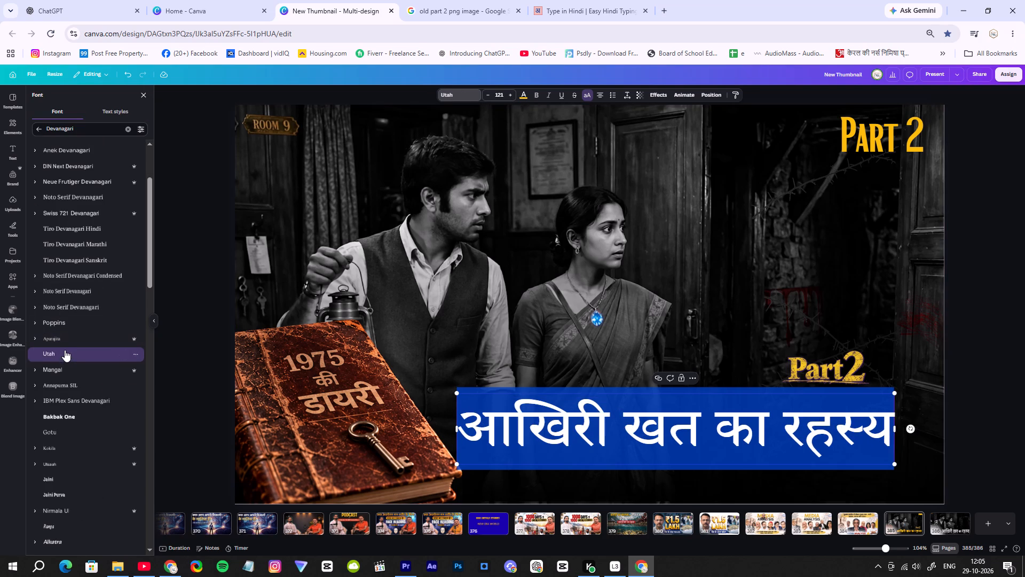
left_click(63, 371)
left_click(65, 382)
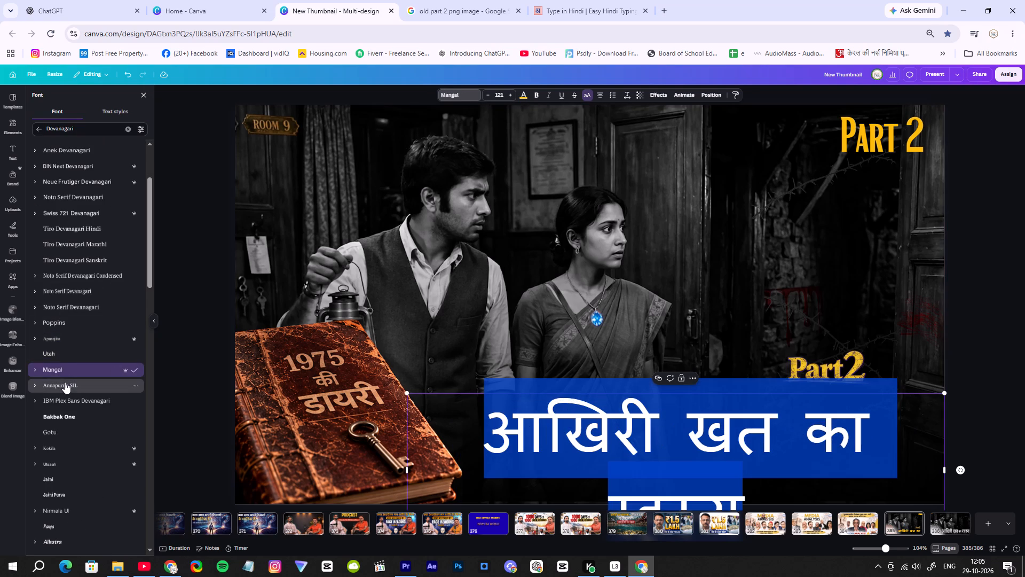
scroll(65, 372, "down", 1)
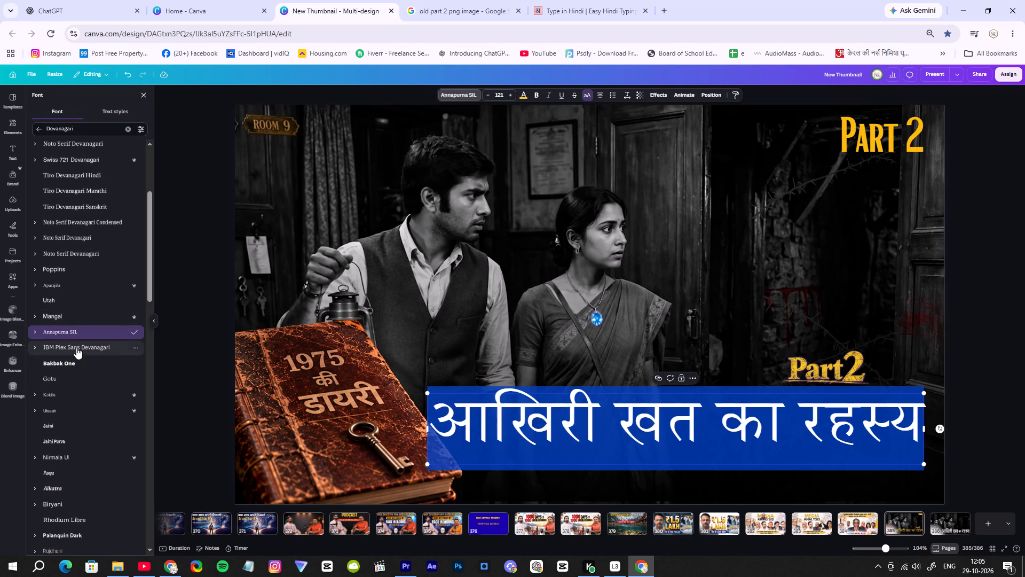
left_click(76, 347)
left_click(80, 362)
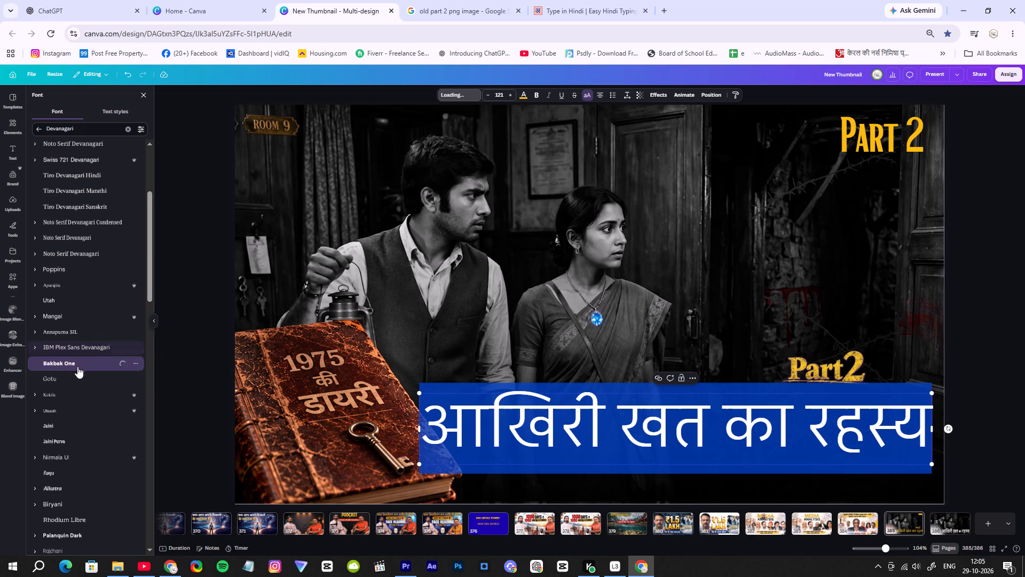
left_click(75, 374)
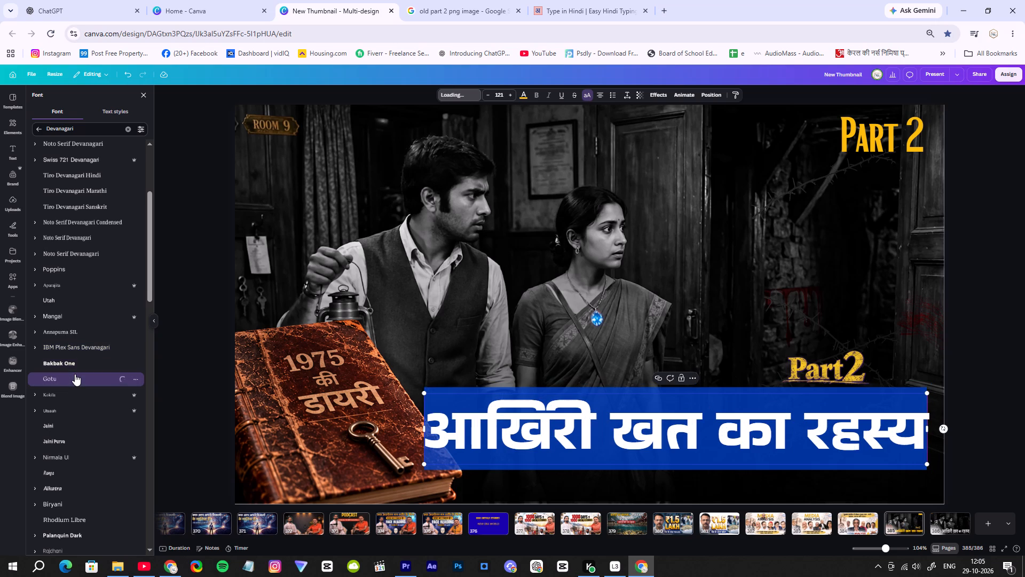
left_click(67, 393)
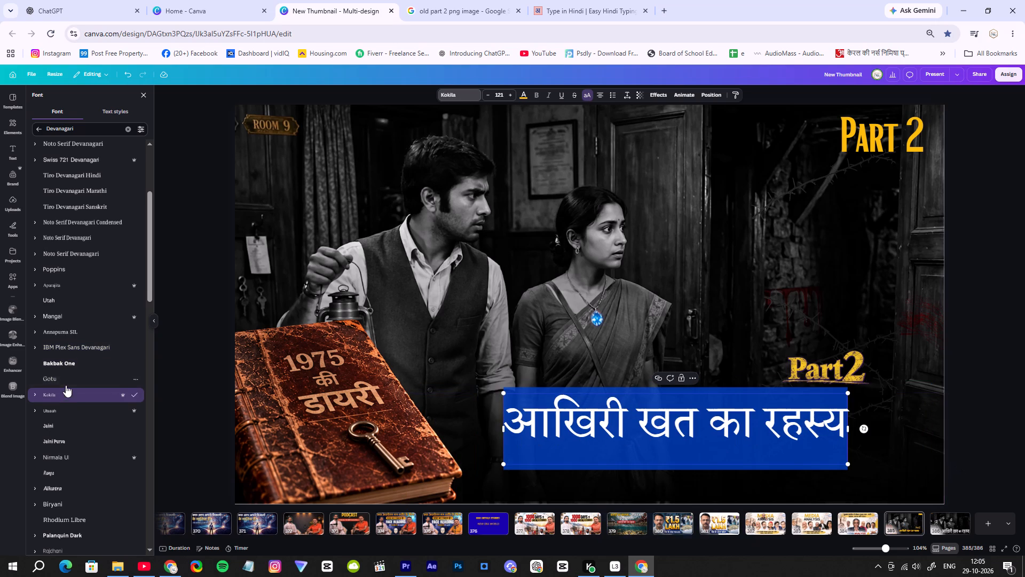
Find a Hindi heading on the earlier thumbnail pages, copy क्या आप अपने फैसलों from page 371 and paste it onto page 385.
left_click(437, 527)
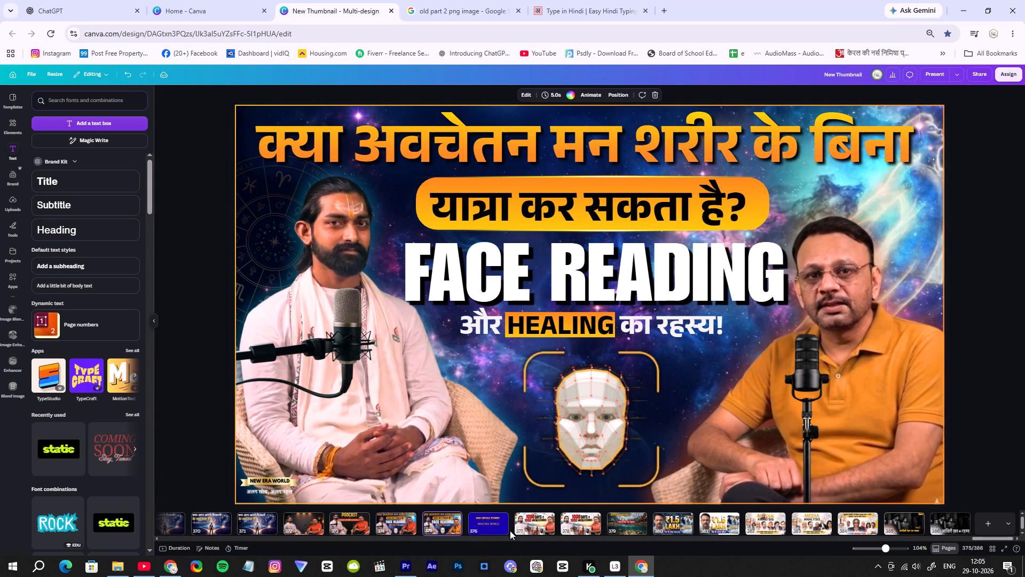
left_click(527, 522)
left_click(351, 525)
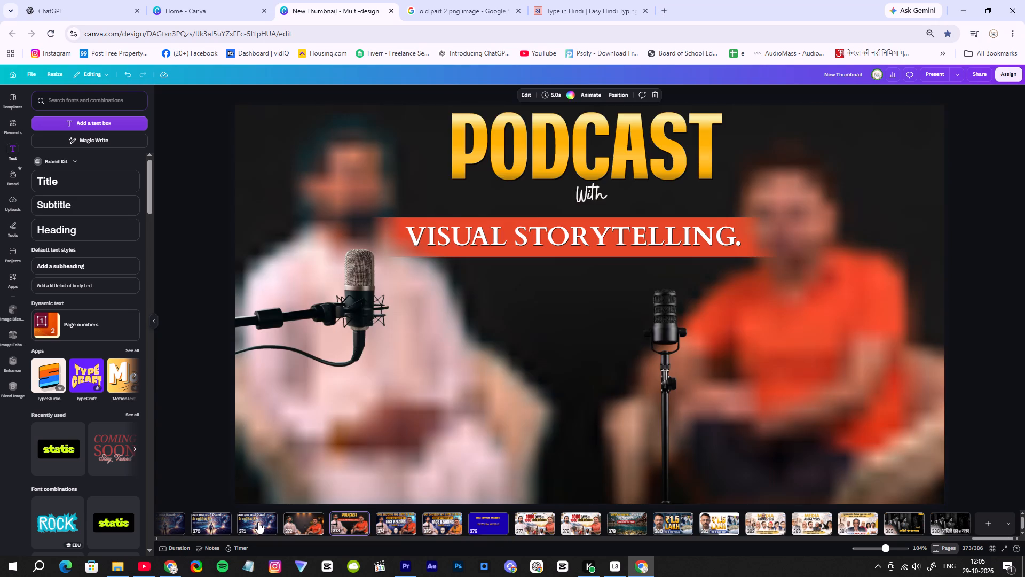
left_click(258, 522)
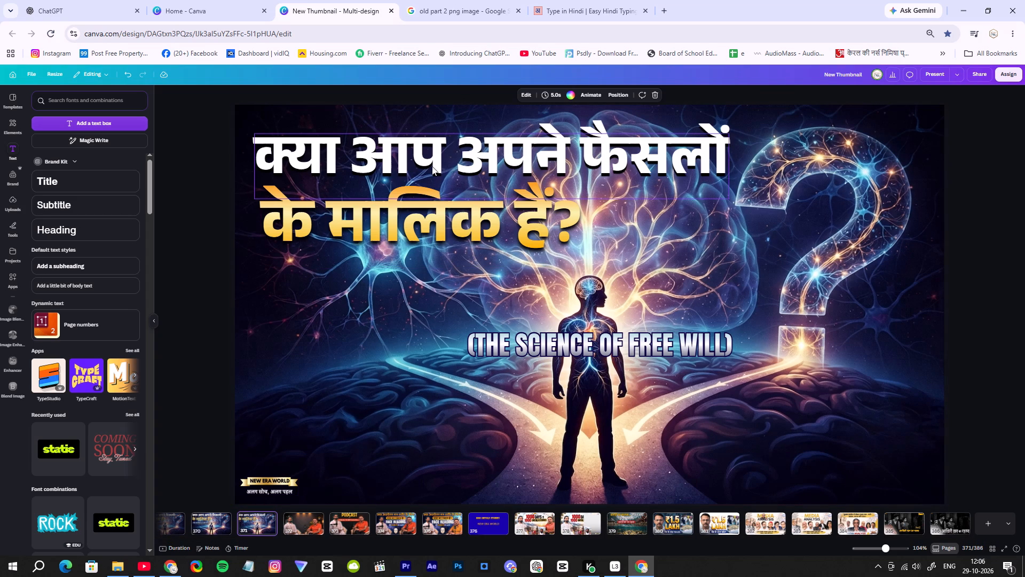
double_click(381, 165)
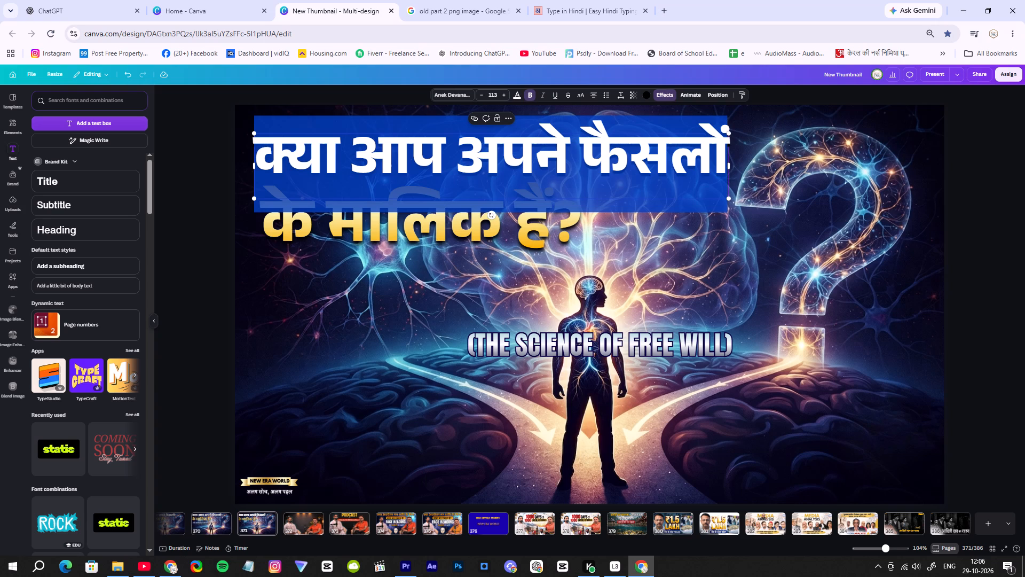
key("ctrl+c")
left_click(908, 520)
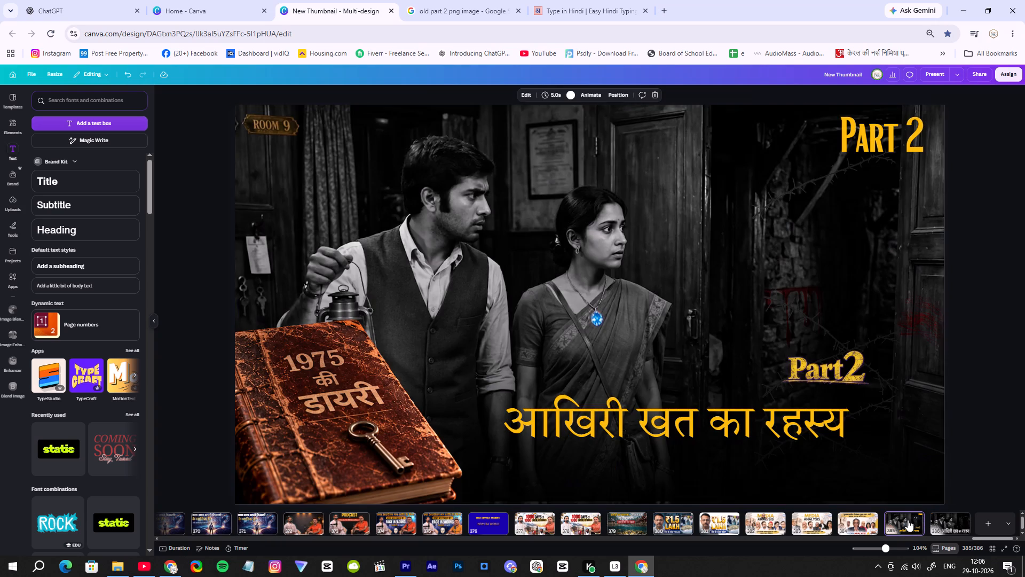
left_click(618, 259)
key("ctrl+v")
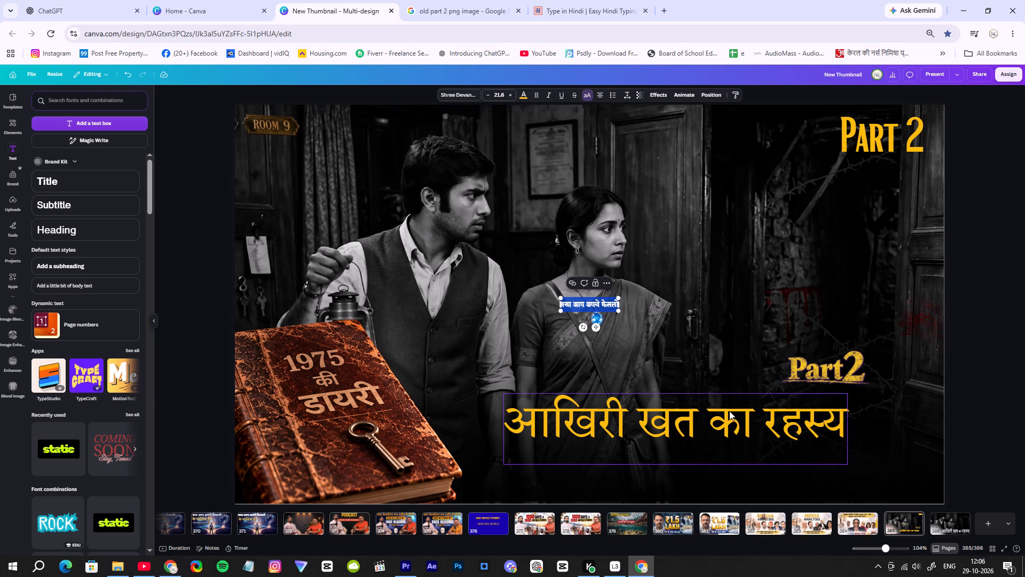
Make the आखिरी खत का रहस्य title bold.
triple_click(702, 413)
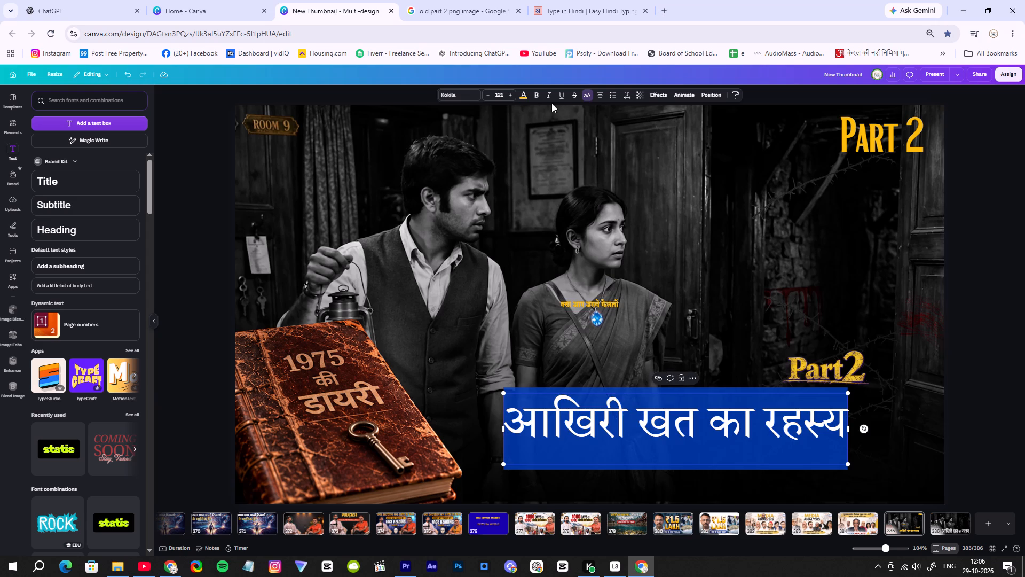
left_click(536, 99)
double_click(994, 292)
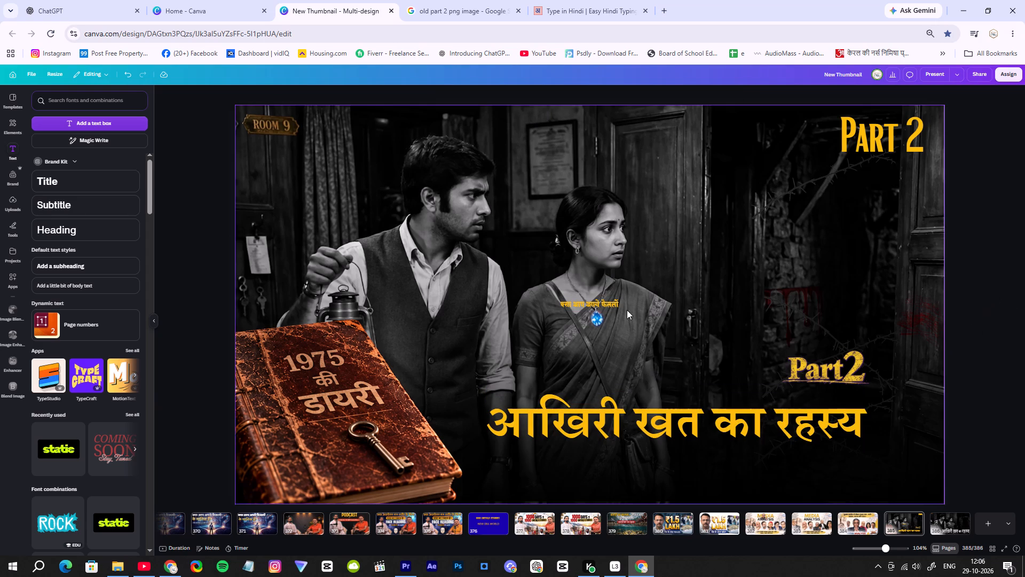
Move the small pasted Hindi text and the golden Part2 image above the title off the page.
left_click_drag(598, 303, 1024, 275)
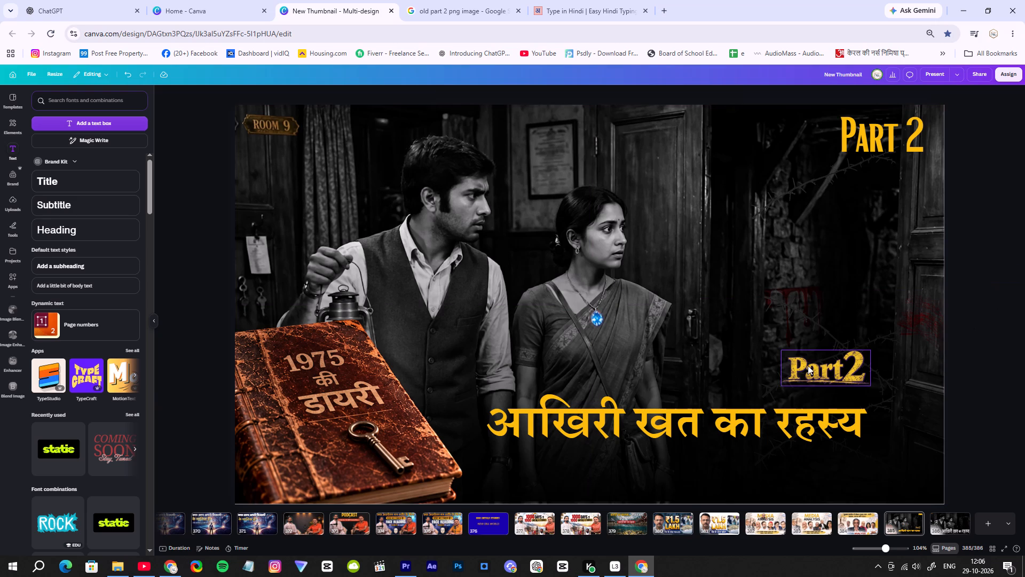
left_click_drag(808, 365, 1024, 326)
Enlarge the Hindi title to font size 129 and move it lower, beside the 1975 diary.
left_click(659, 407)
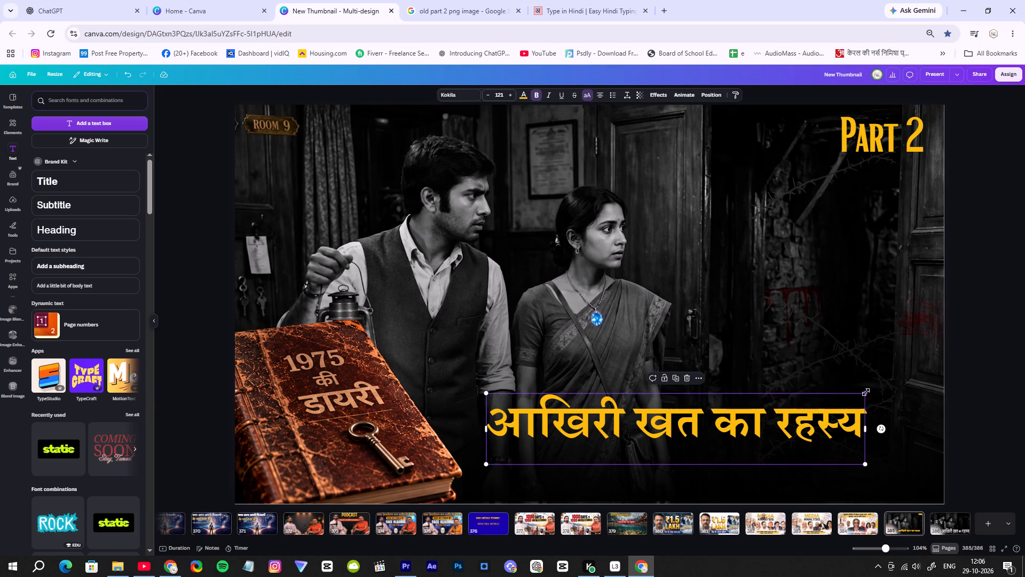
left_click_drag(866, 392, 892, 376)
left_click_drag(726, 416, 711, 439)
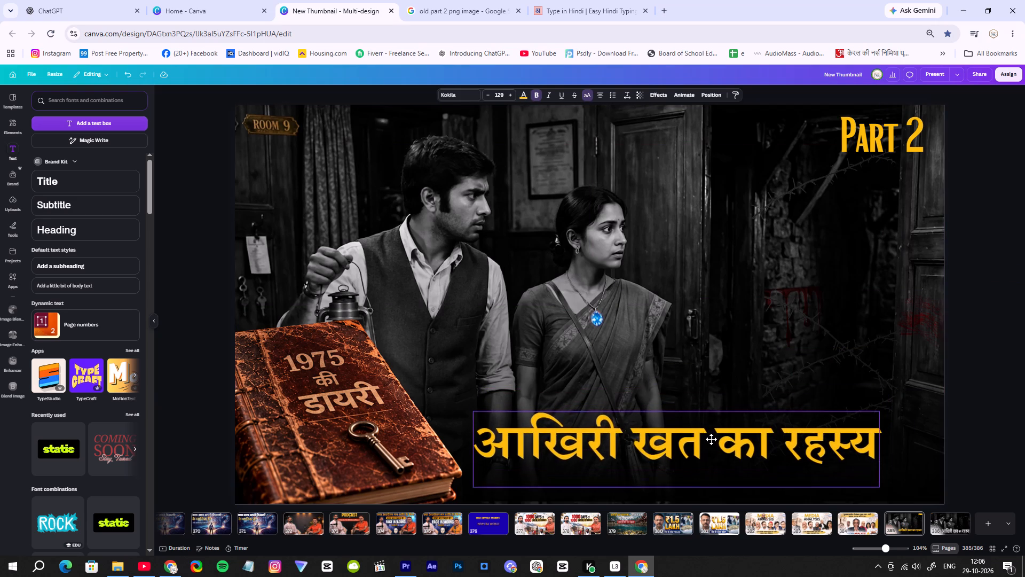
left_click_drag(711, 439, 707, 444)
left_click_drag(723, 432, 723, 428)
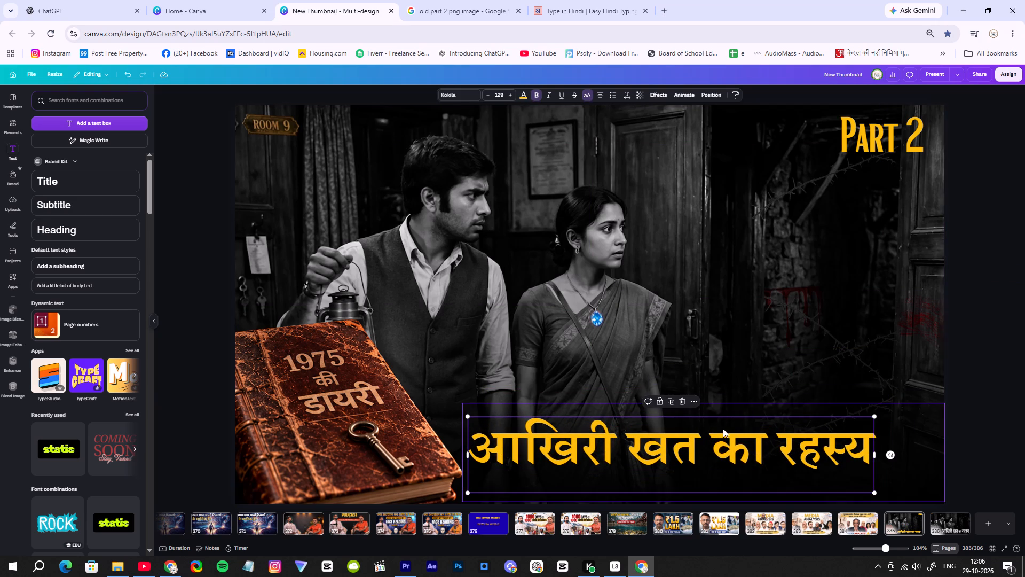
left_click_drag(723, 428, 723, 425)
Send the Hindi title one layer backward, behind the dark bottom gradient, and enlarge it to font size 137.
left_click(713, 95)
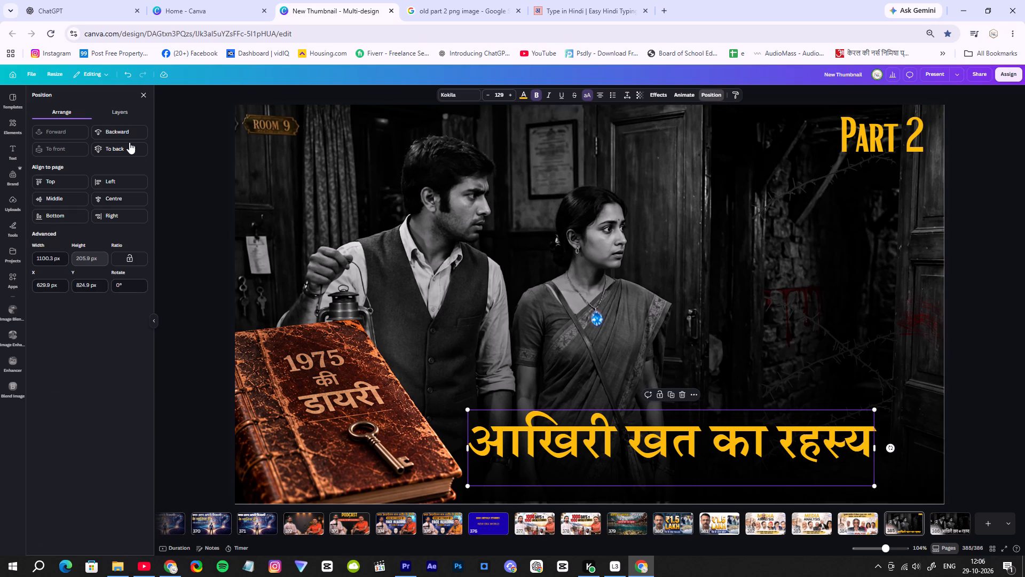
left_click(127, 135)
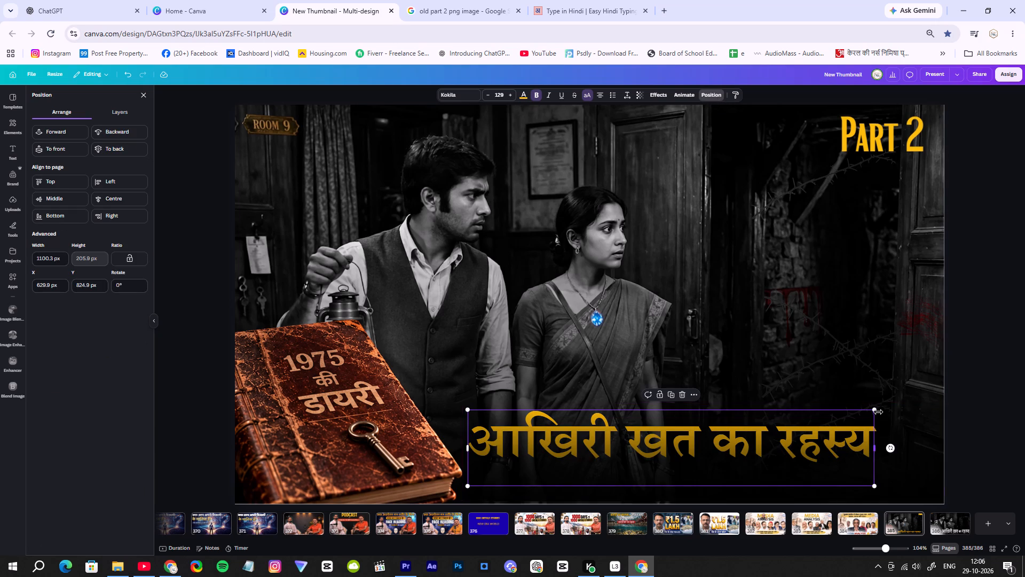
left_click_drag(875, 409, 899, 396)
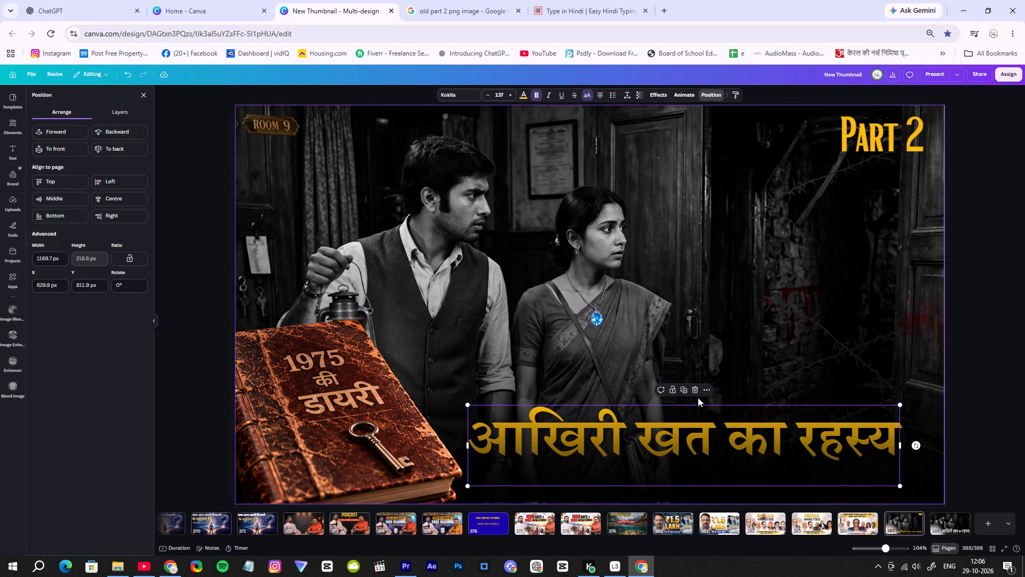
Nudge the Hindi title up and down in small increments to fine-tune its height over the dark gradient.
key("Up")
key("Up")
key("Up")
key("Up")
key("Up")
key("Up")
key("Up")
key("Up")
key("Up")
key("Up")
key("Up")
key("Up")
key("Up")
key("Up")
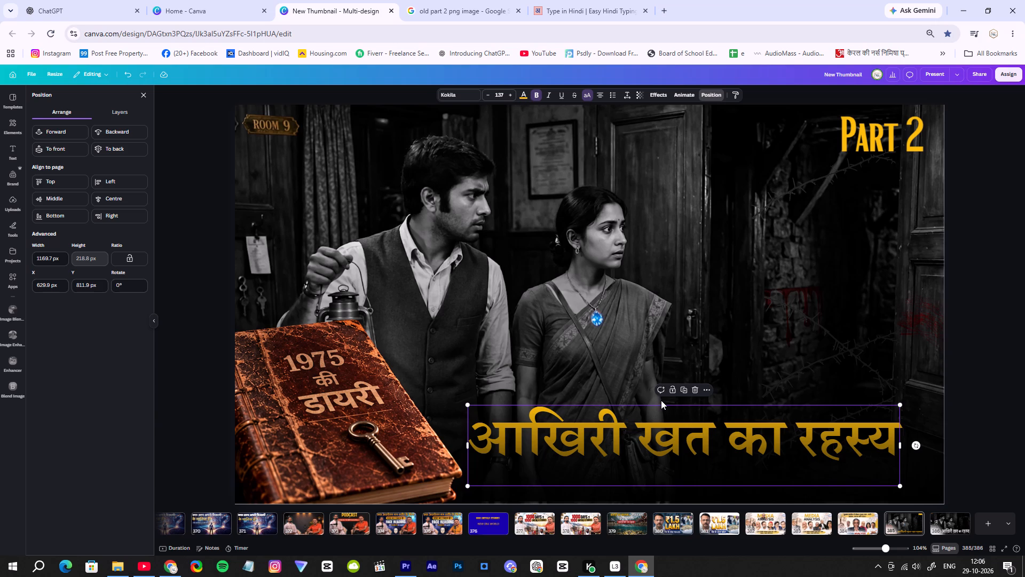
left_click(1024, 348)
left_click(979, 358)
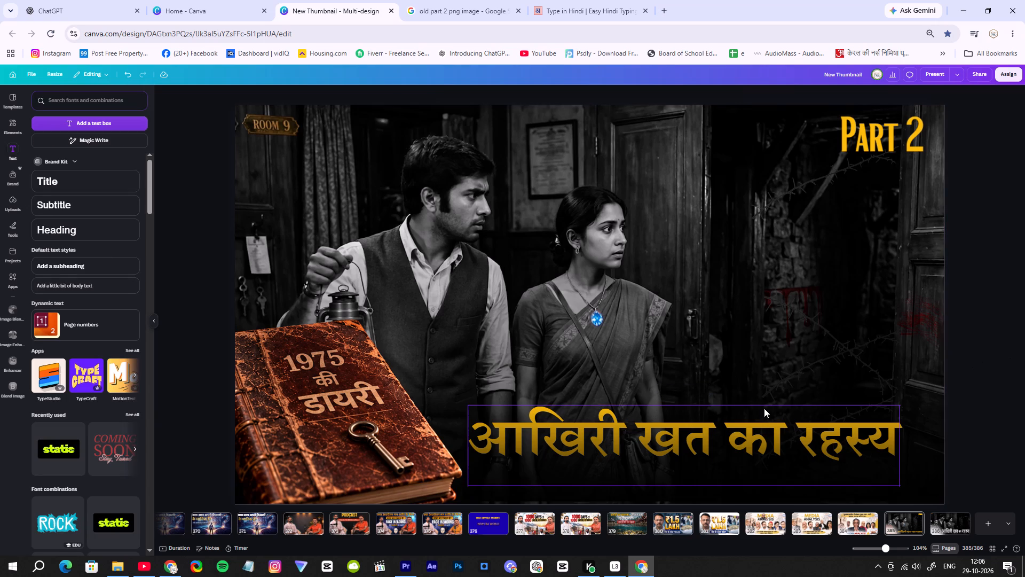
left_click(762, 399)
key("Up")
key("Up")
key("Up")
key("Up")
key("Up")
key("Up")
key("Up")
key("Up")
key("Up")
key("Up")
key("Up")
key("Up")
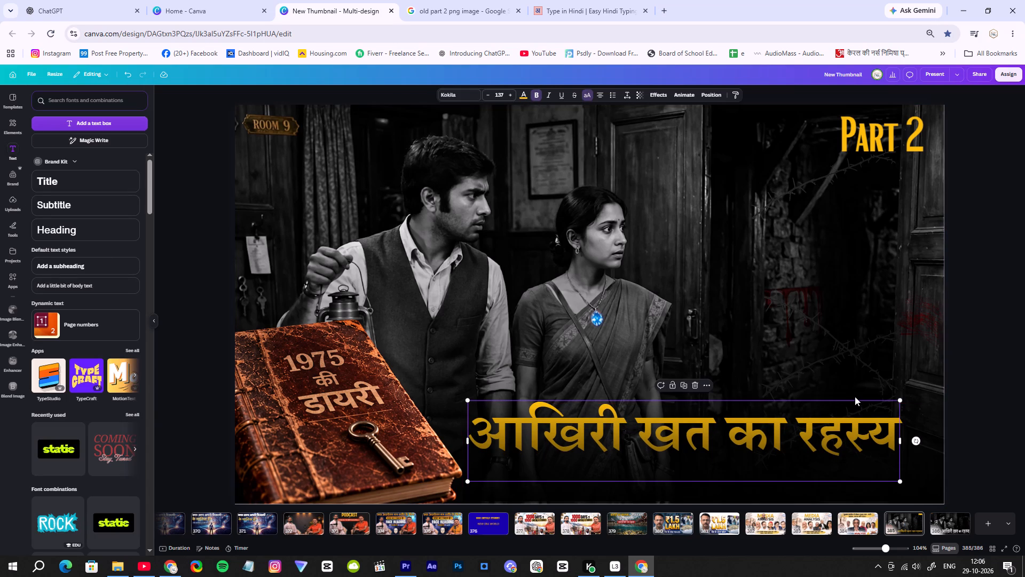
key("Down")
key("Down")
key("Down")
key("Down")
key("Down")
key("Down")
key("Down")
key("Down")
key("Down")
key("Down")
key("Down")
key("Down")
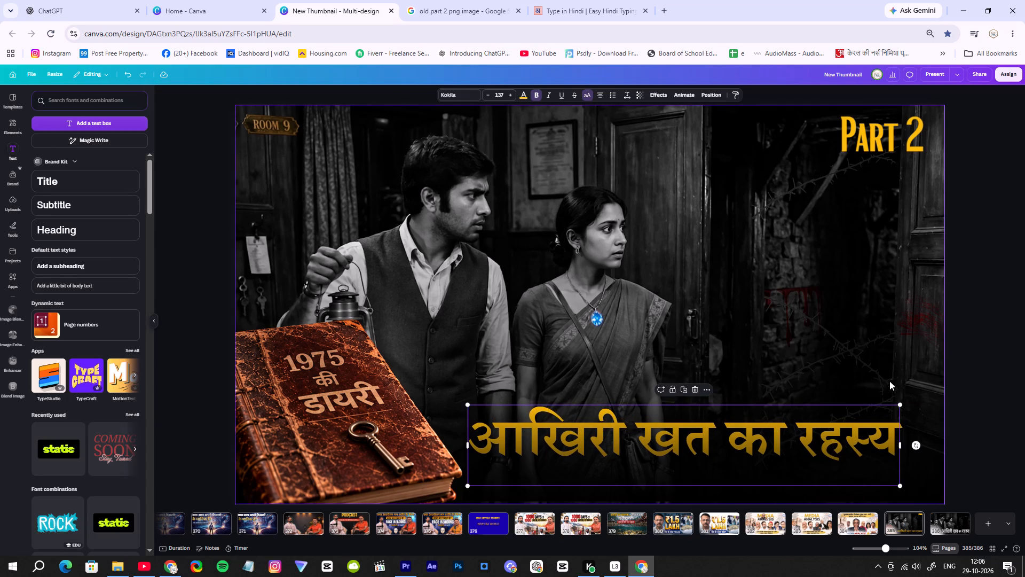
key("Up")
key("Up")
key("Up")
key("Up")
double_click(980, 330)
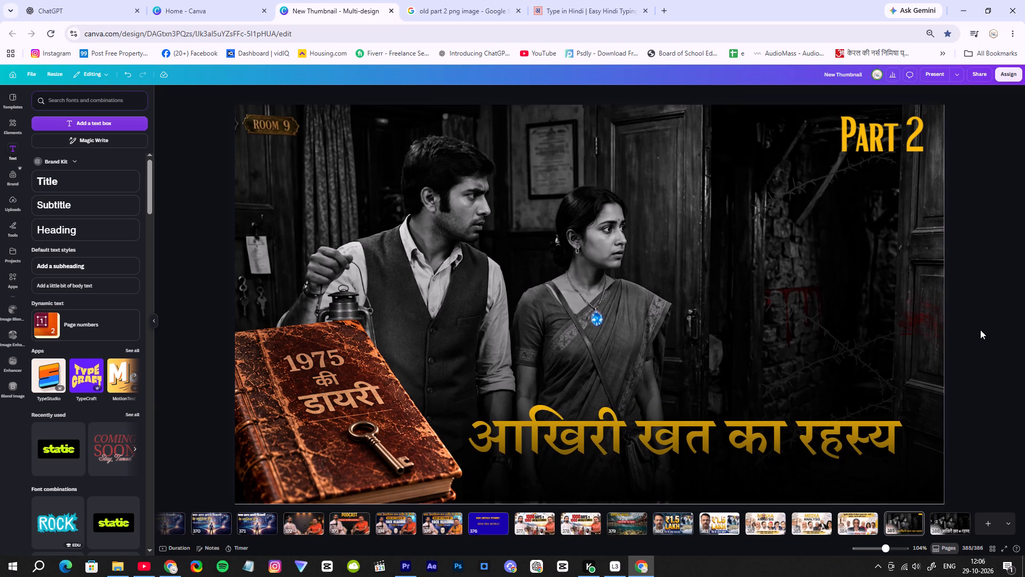
Shift the dark bottom gradient slightly down and nudge the Hindi title closer to the thumbnail's bottom edge.
left_click_drag(730, 472, 730, 494)
left_click(729, 419)
key("Down")
key("Down")
key("Down")
key("Down")
key("Down")
key("Down")
key("Down")
key("Down")
key("Down")
key("Down")
key("Down")
key("Down")
key("Down")
key("Down")
key("Down")
key("Down")
key("Down")
key("Down")
key("Down")
key("Down")
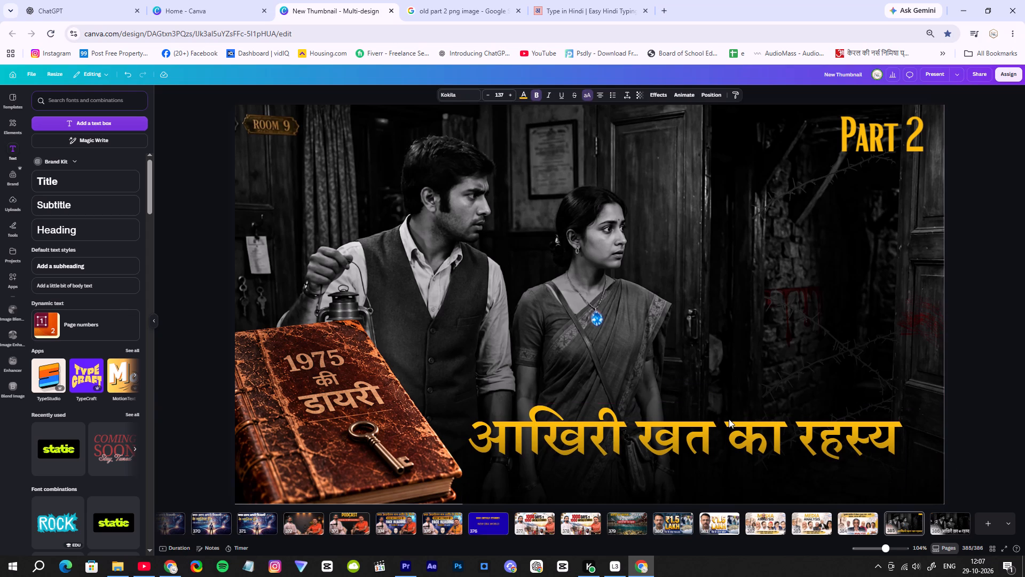
key("Down")
key("Down")
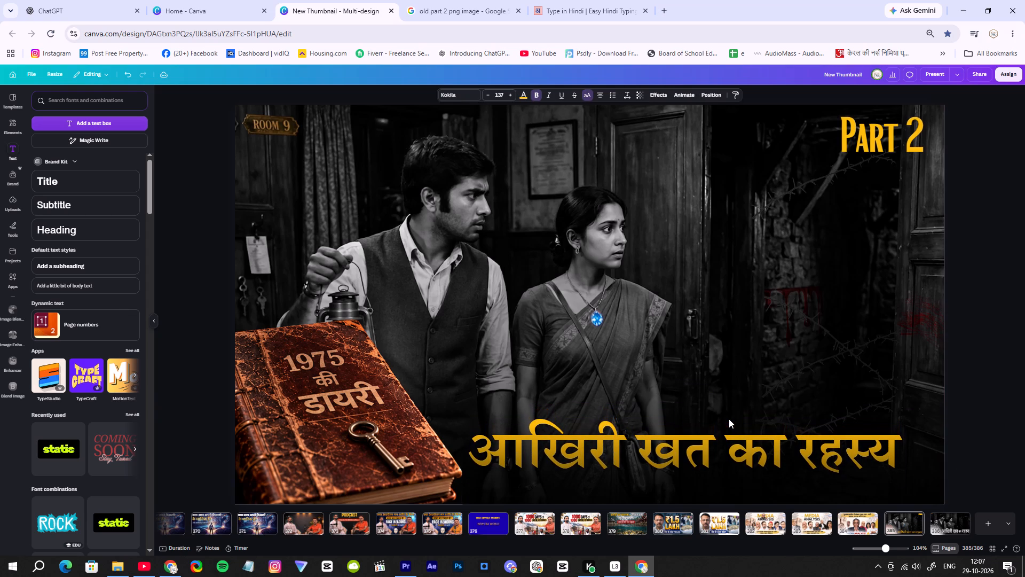
left_click(1005, 261)
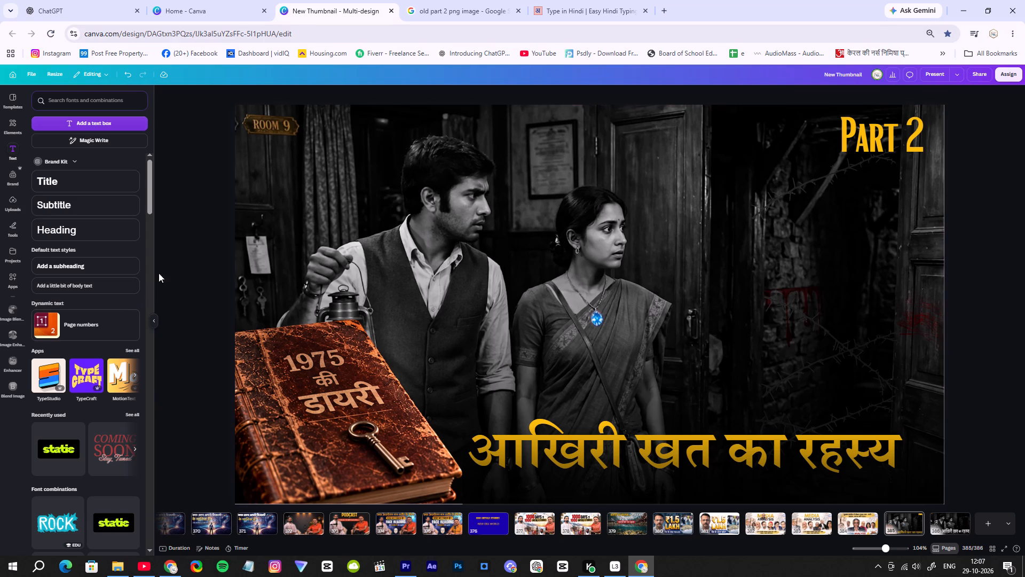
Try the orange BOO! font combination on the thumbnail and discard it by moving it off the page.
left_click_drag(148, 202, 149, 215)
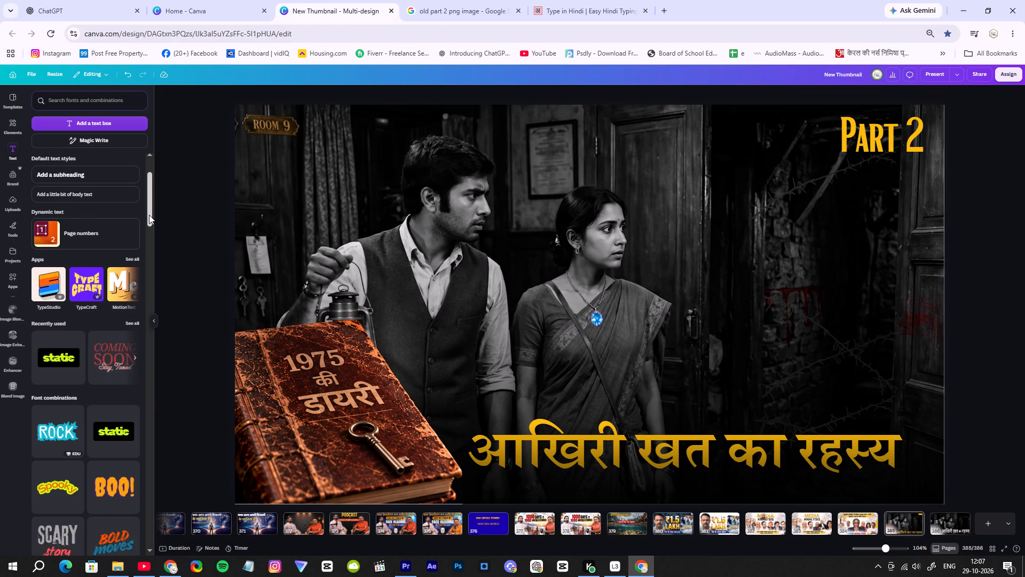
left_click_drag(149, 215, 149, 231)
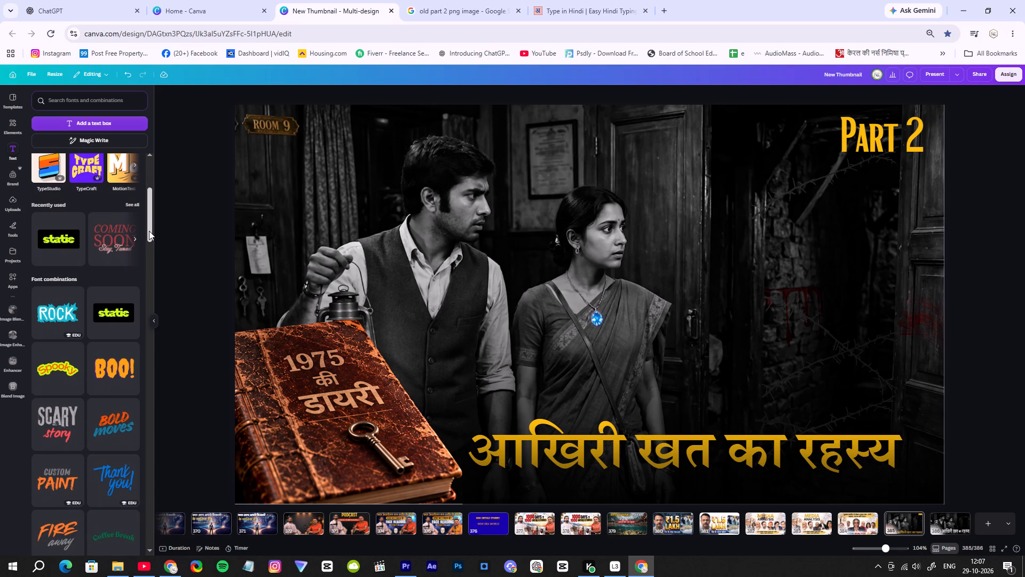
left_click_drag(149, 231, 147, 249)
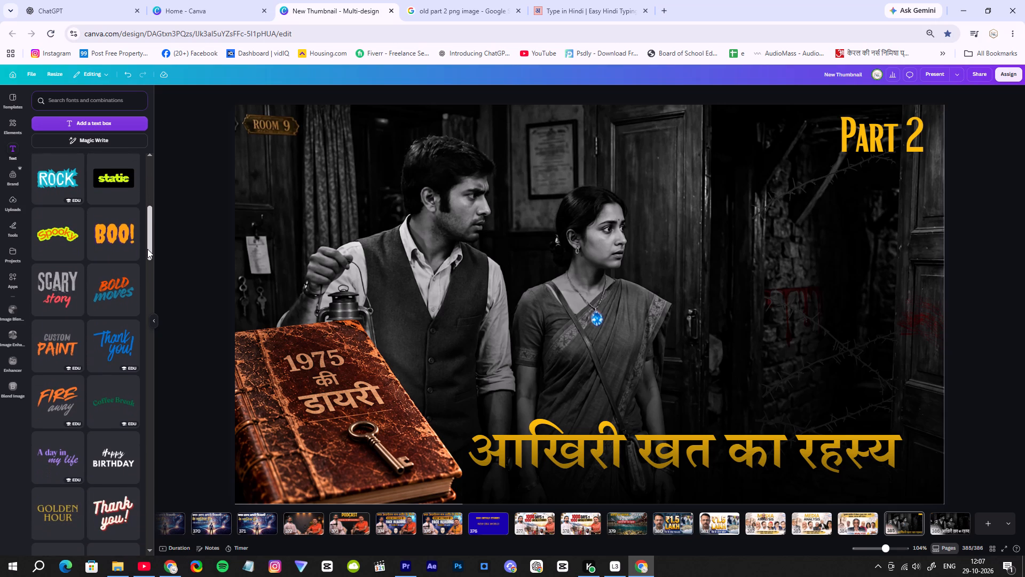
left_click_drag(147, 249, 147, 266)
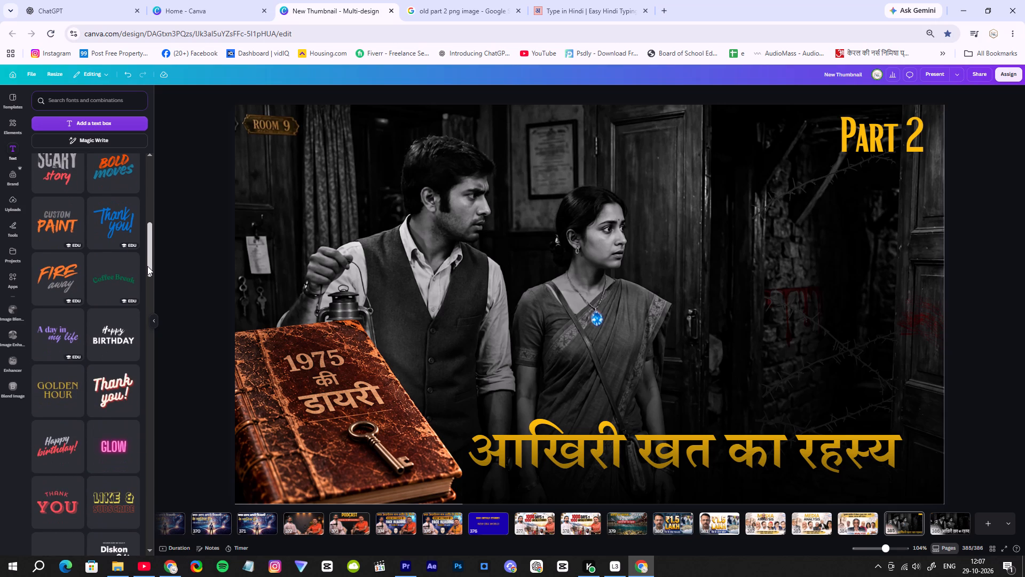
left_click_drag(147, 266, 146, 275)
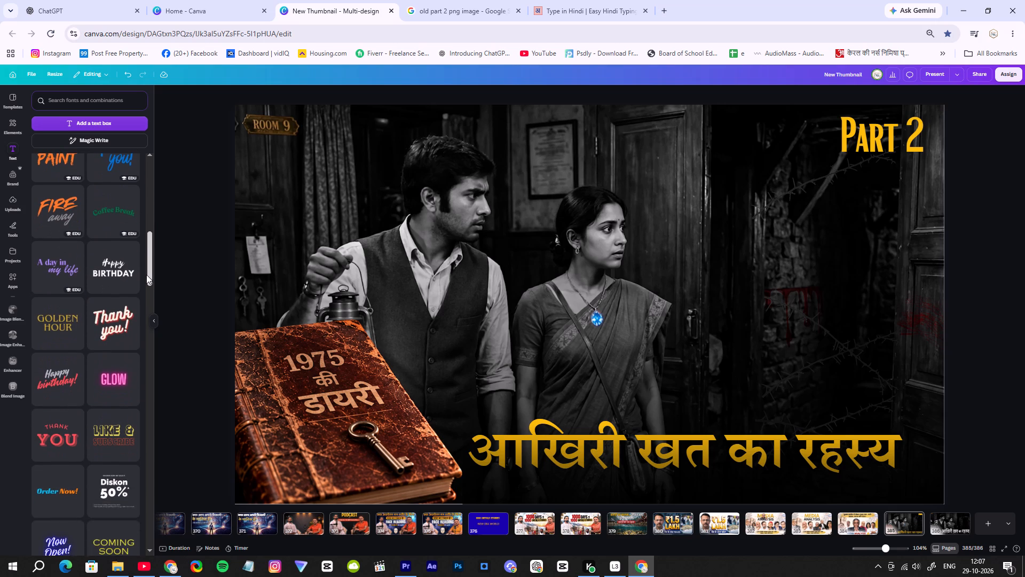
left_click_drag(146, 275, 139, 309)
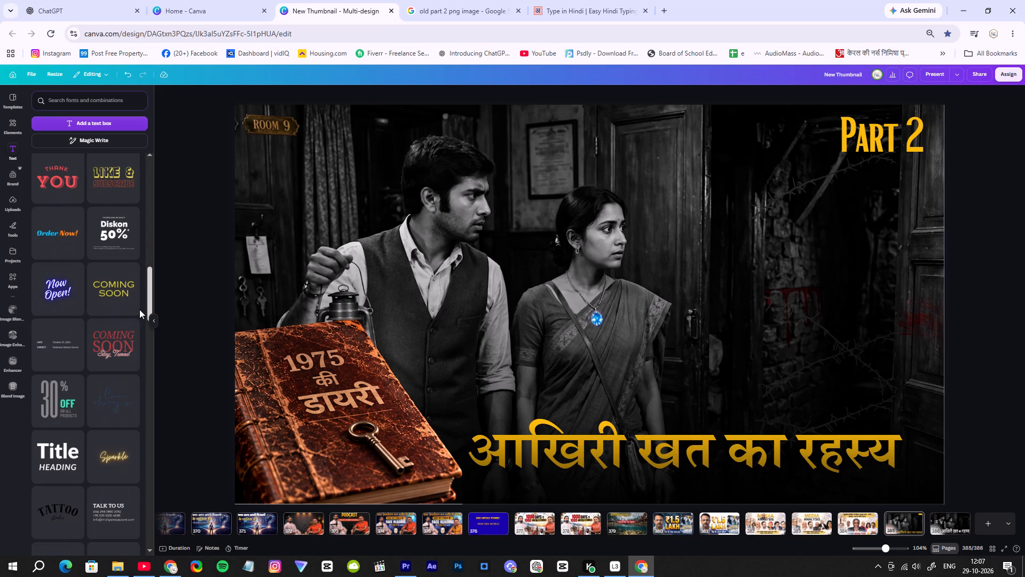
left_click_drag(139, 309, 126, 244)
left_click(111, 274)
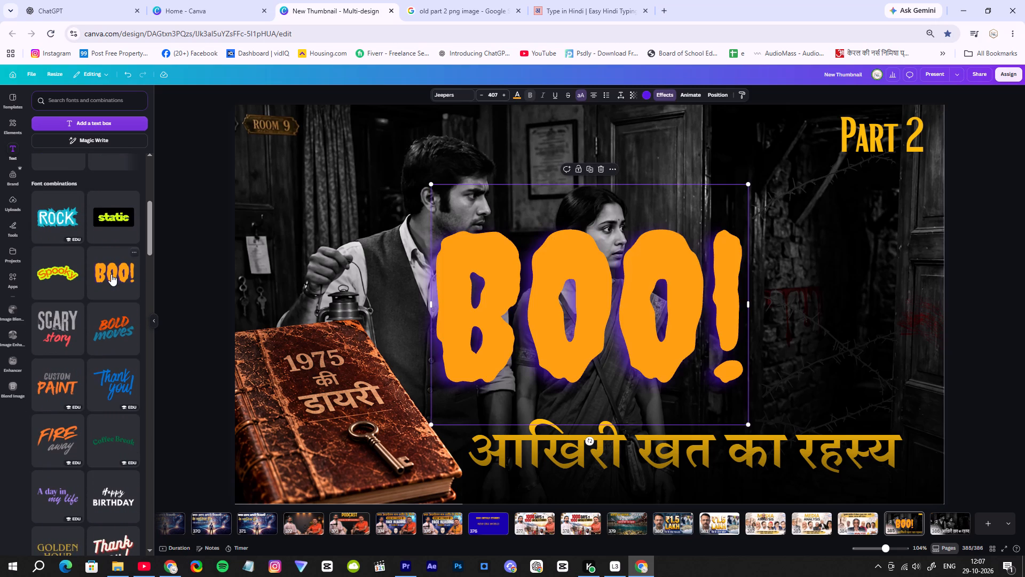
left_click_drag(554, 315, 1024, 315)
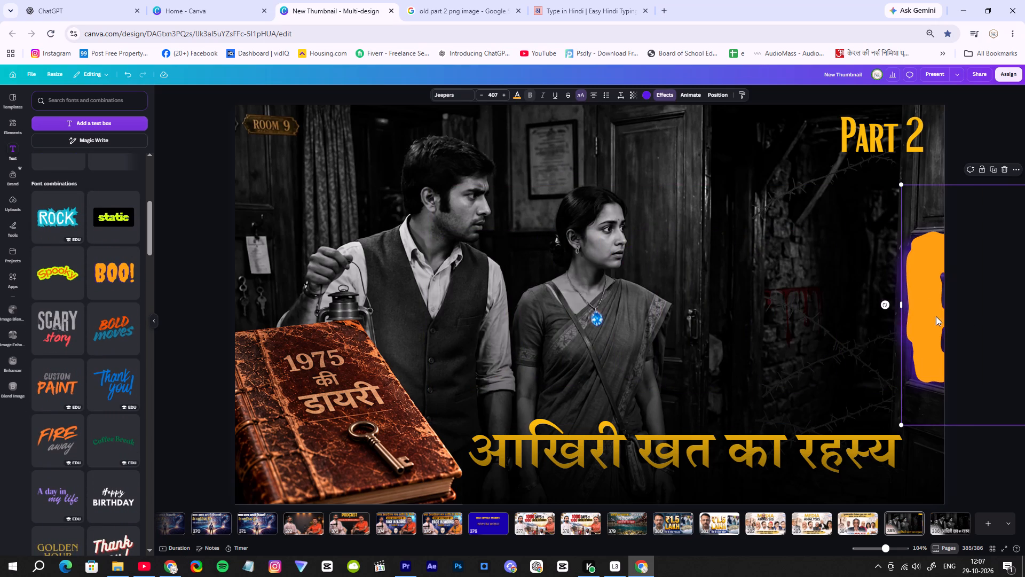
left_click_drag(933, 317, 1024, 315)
Browse further through the font combinations for a text style that suits the mystery thumbnail.
scroll(76, 305, "down", 6)
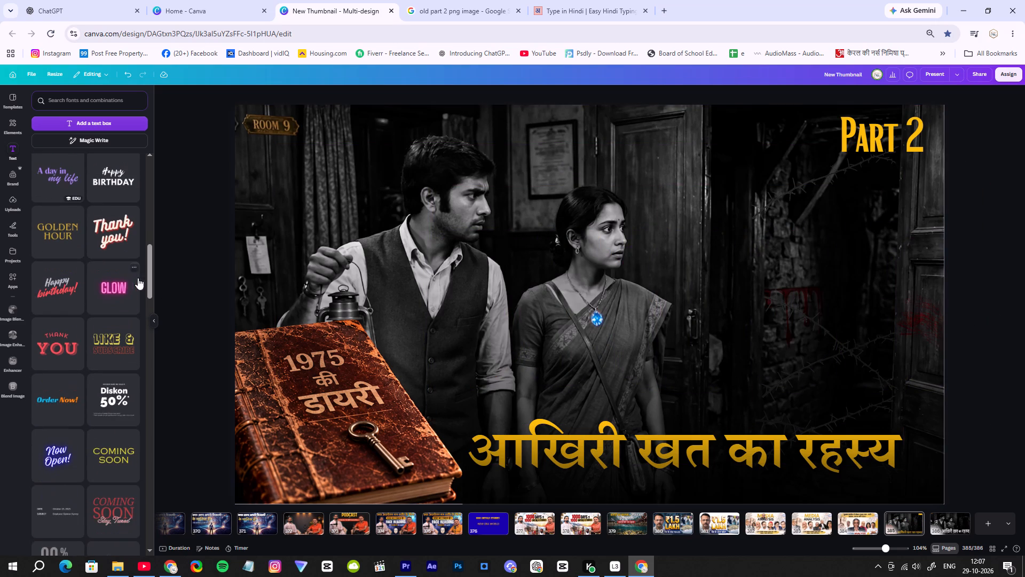
left_click_drag(152, 279, 151, 323)
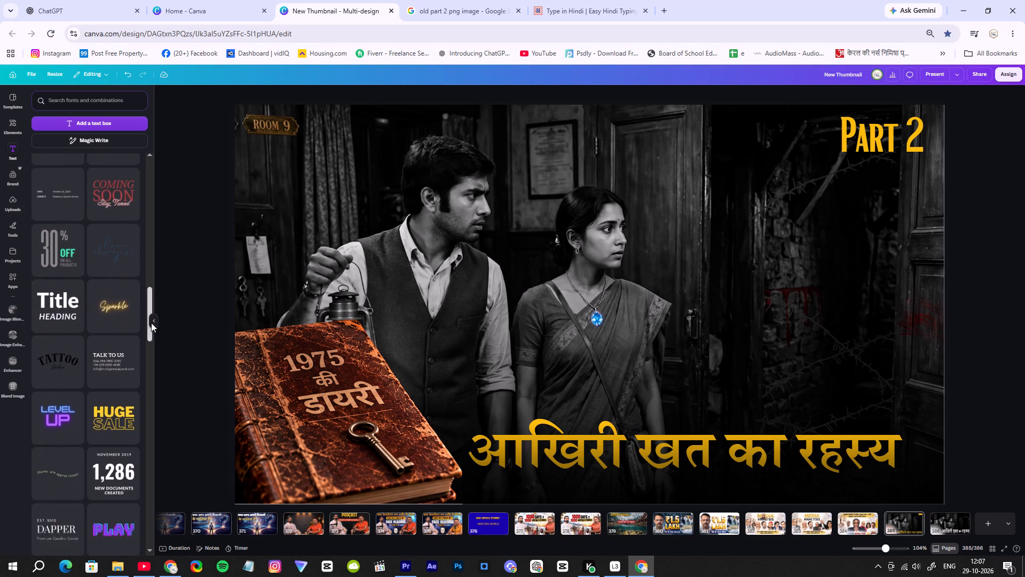
left_click_drag(151, 323, 143, 384)
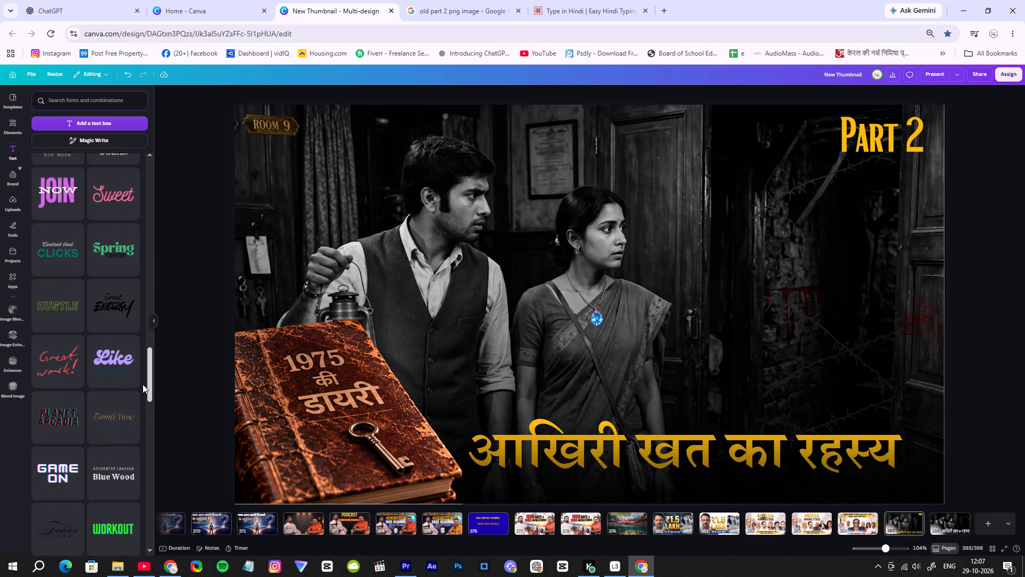
left_click_drag(143, 384, 154, 413)
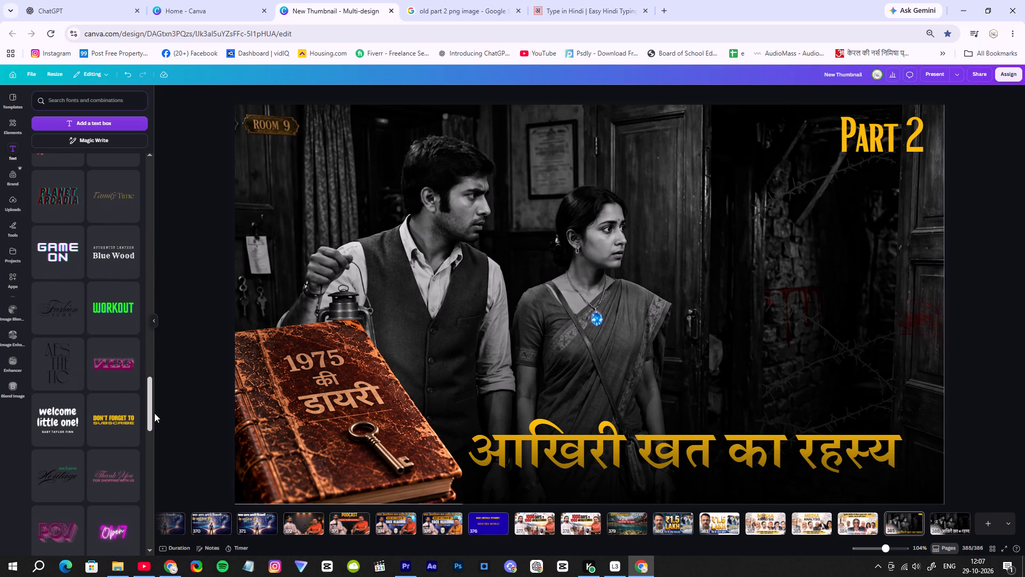
left_click_drag(154, 413, 146, 434)
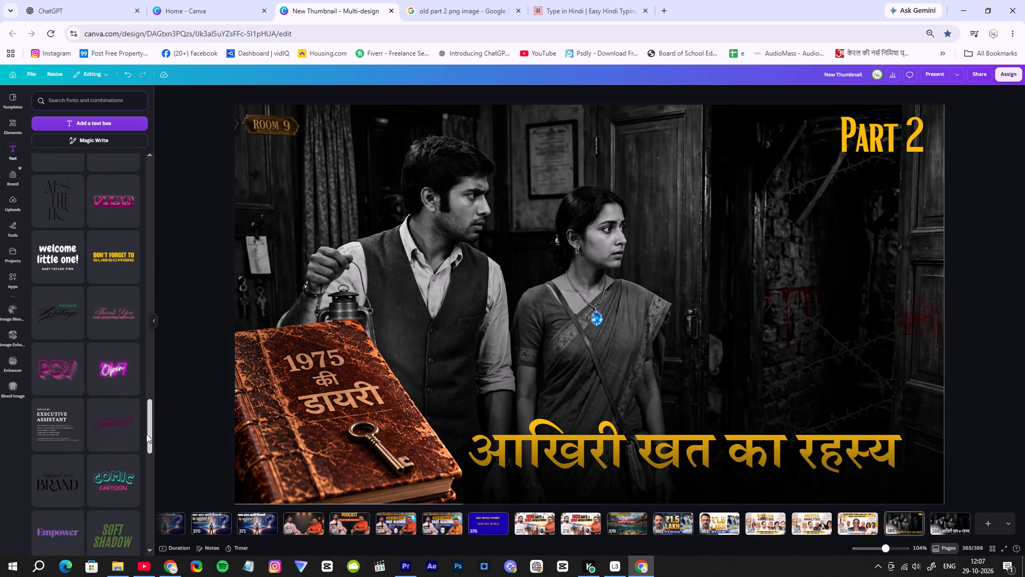
left_click_drag(146, 434, 143, 447)
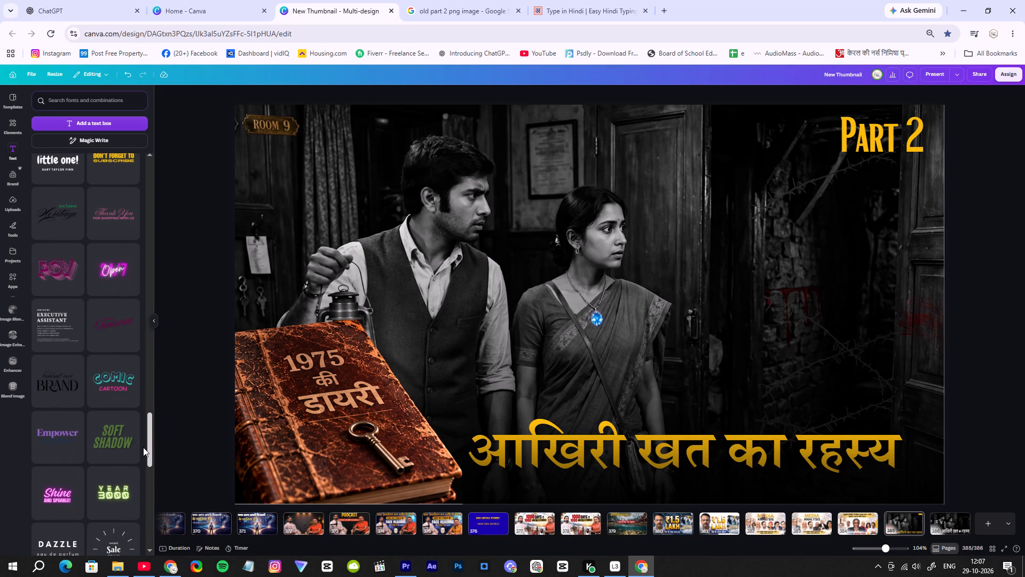
left_click_drag(143, 447, 143, 448)
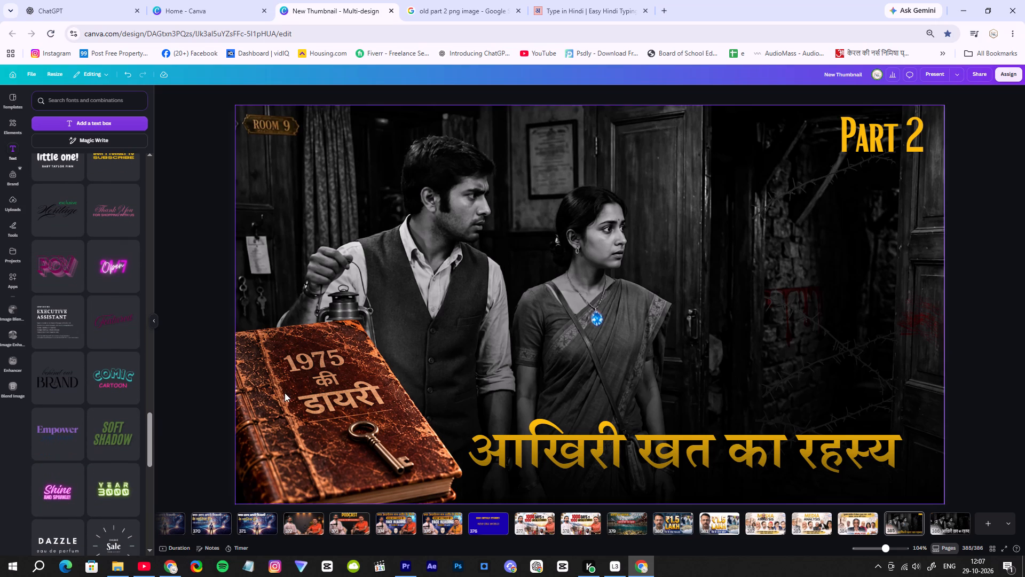
Separate the 1975 diary, including its key, from the background photo as its own element with Magic Grab.
left_click(299, 386)
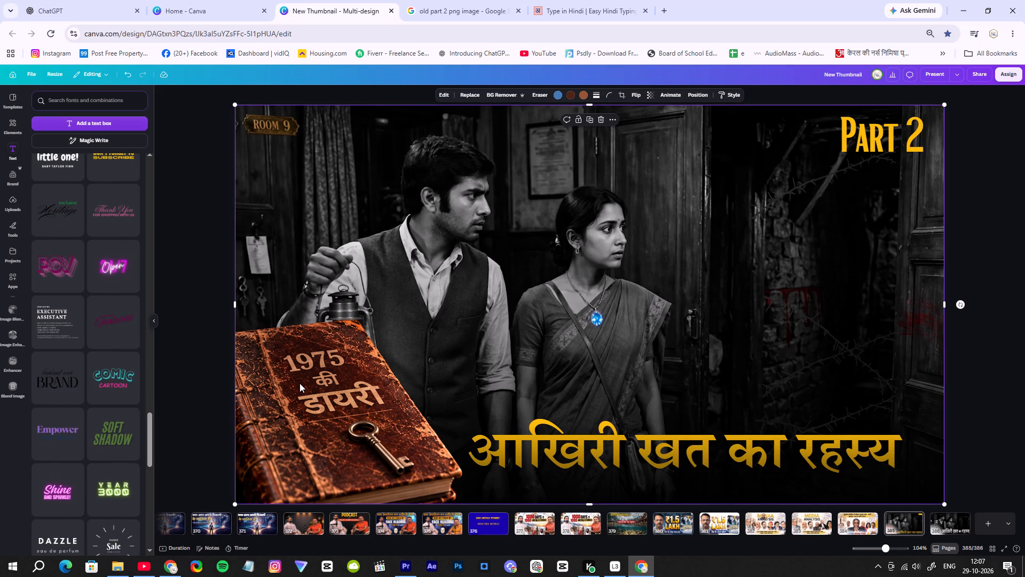
left_click(445, 97)
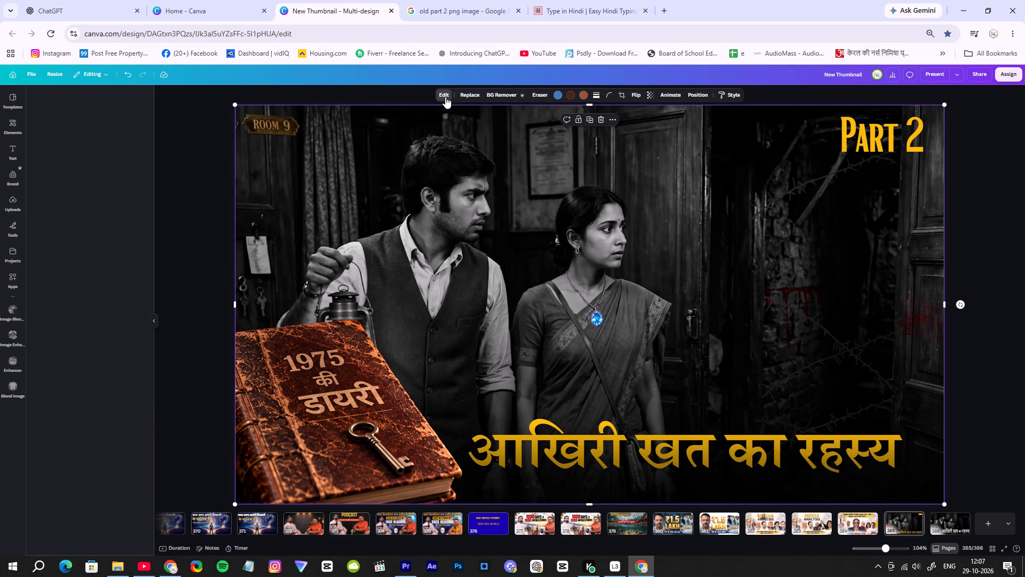
left_click_drag(422, 441, 270, 499)
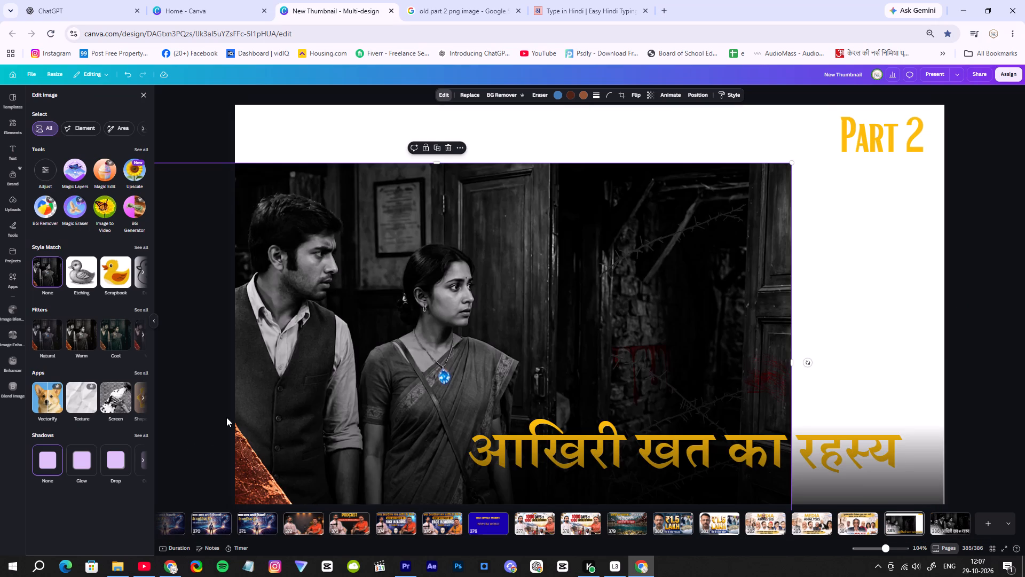
key("ctrl+z")
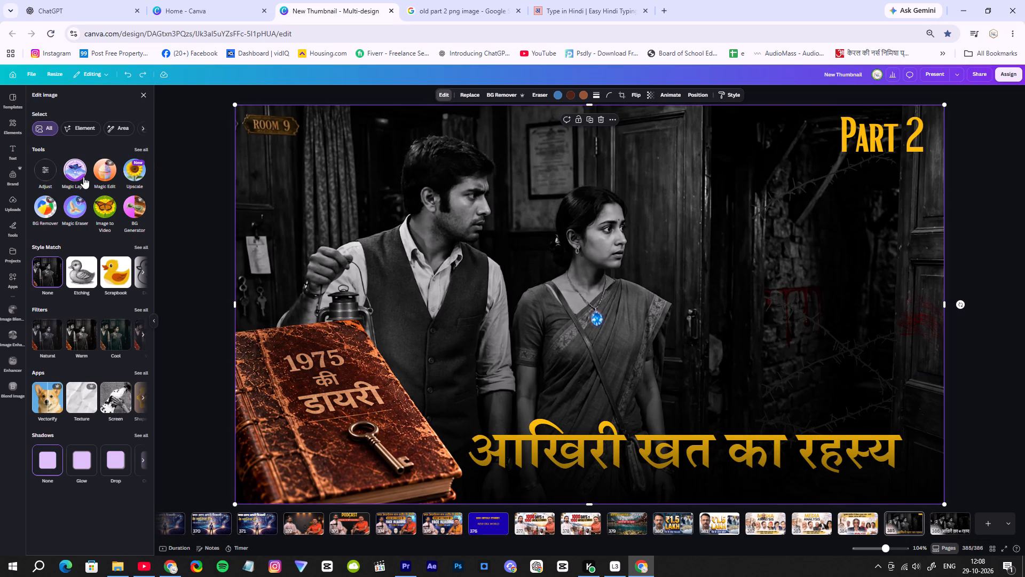
left_click(143, 147)
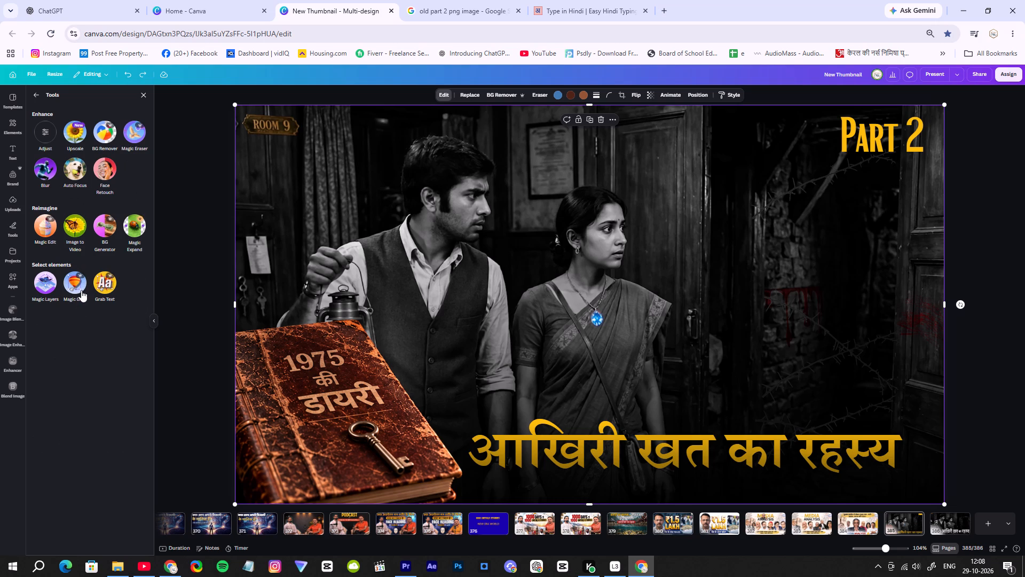
left_click(81, 288)
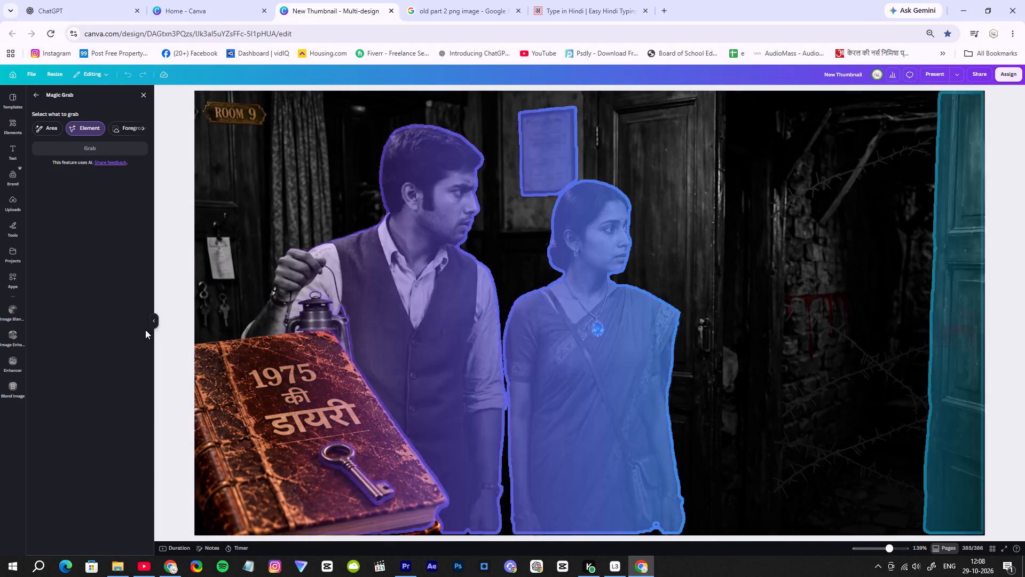
left_click(246, 457)
left_click(342, 459)
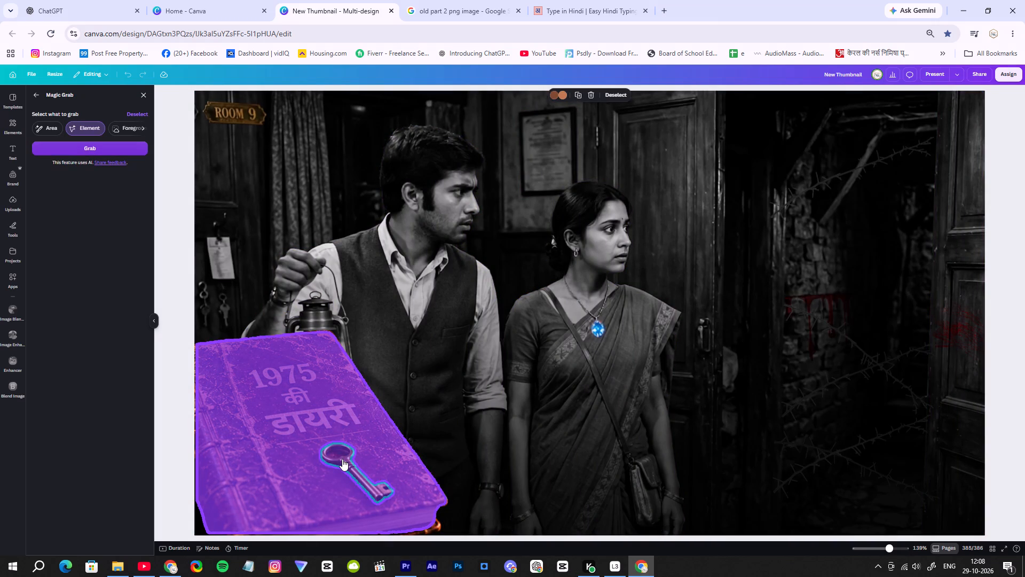
left_click(99, 151)
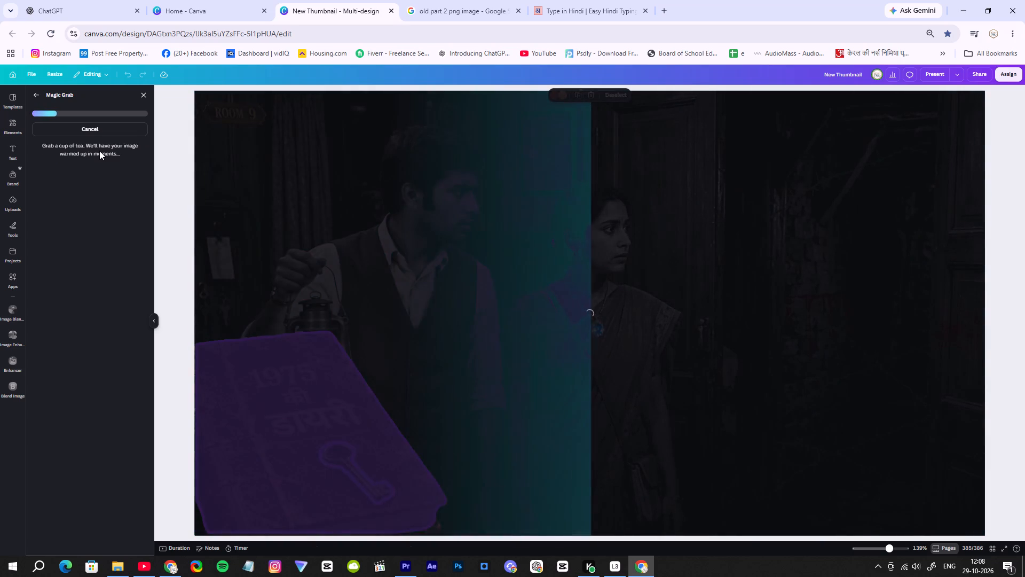
left_click(157, 231)
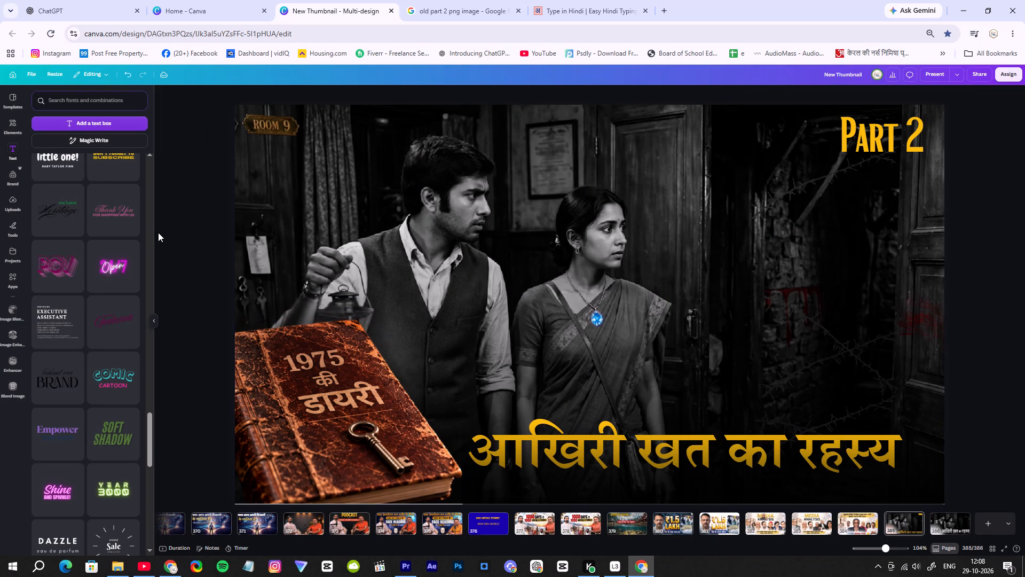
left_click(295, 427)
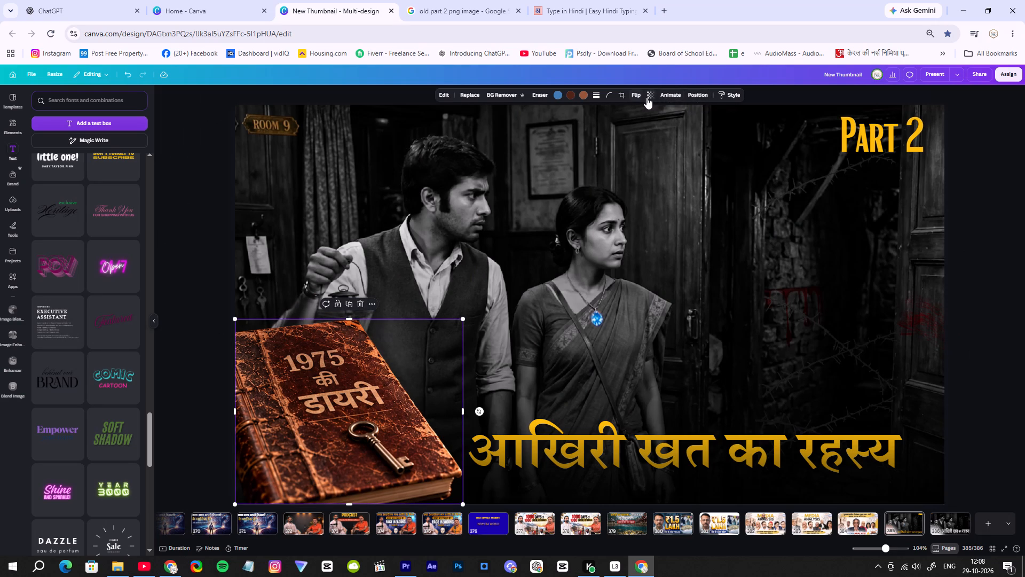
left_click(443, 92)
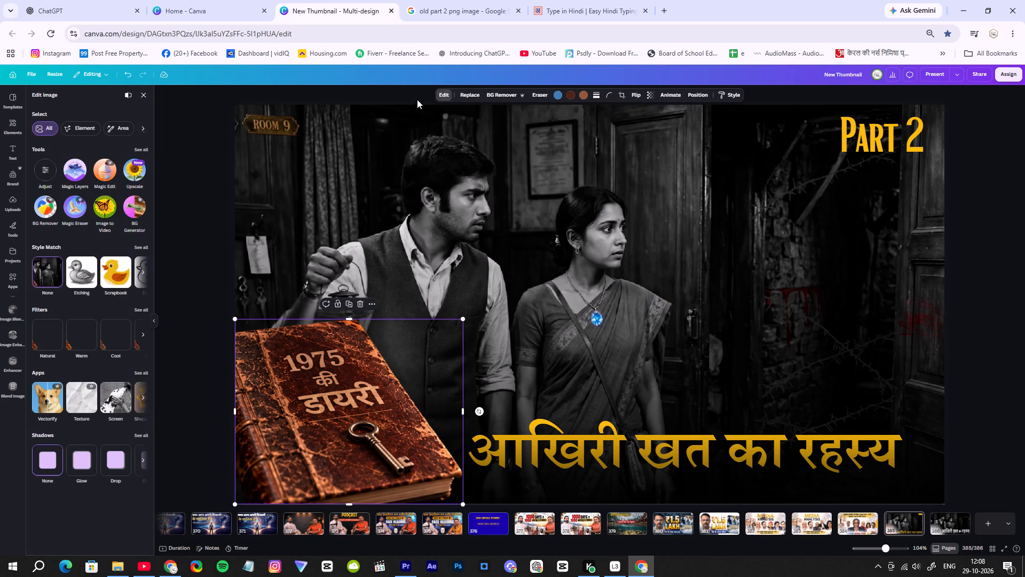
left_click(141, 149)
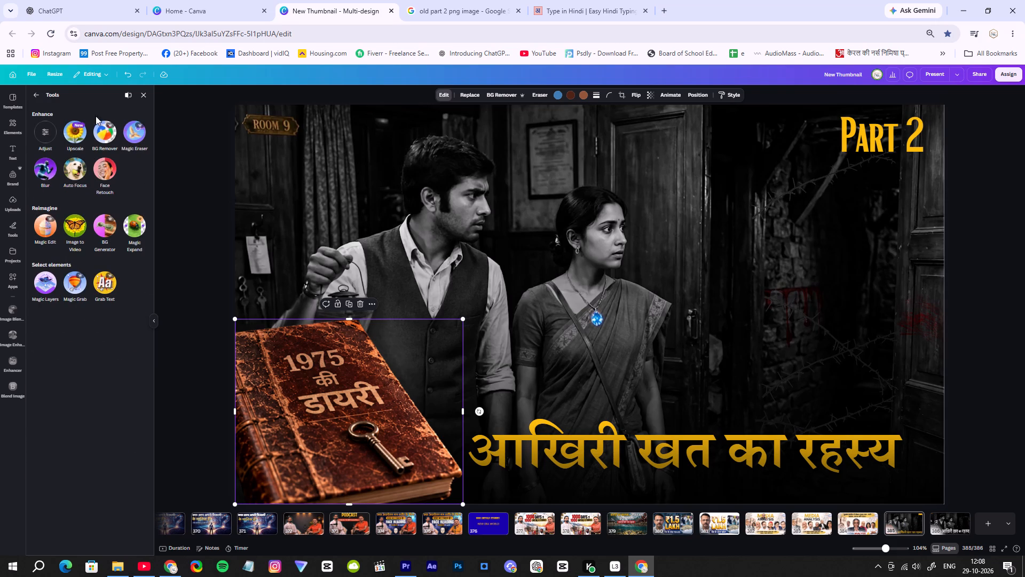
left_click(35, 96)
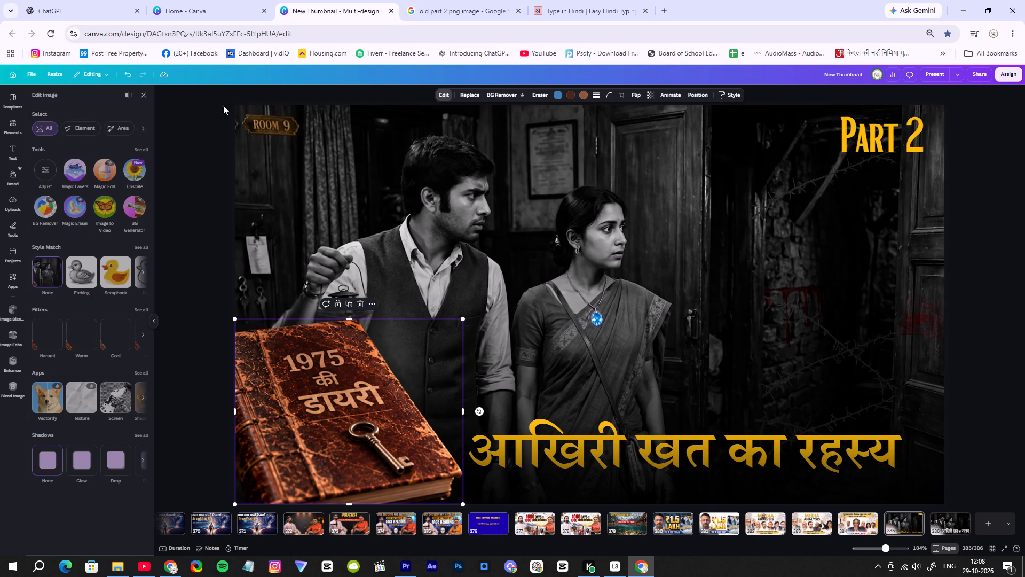
Search the graphics for "light", add a round yellow glow, and place it over the 1975 diary.
left_click(15, 128)
left_click_drag(84, 100, 15, 106)
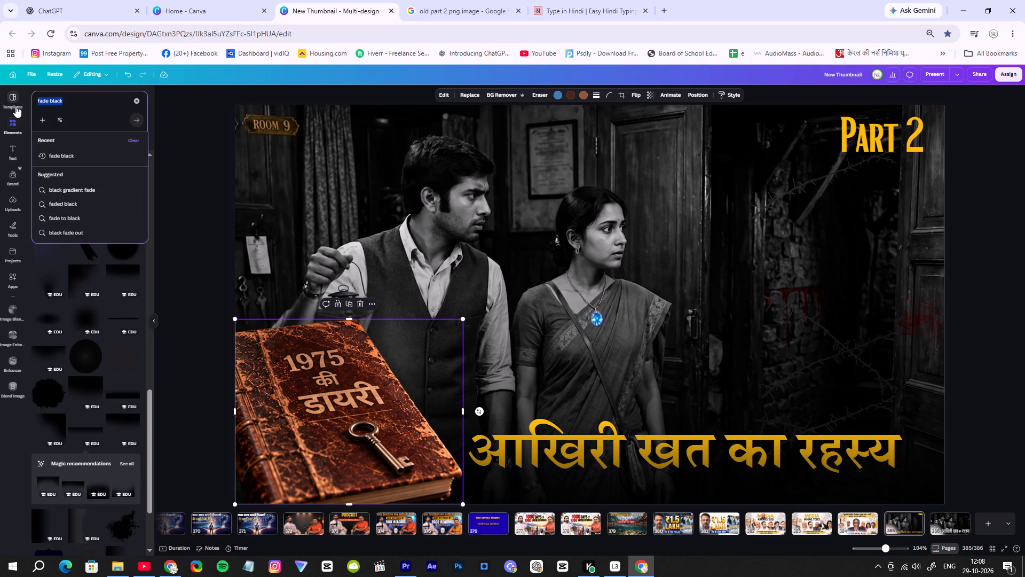
type("light")
key("Return")
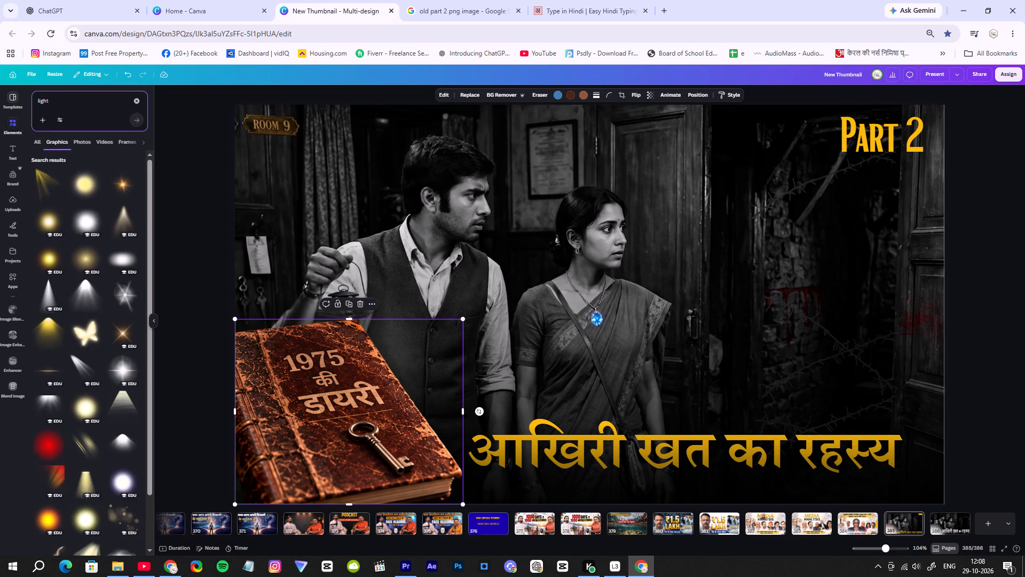
left_click(50, 260)
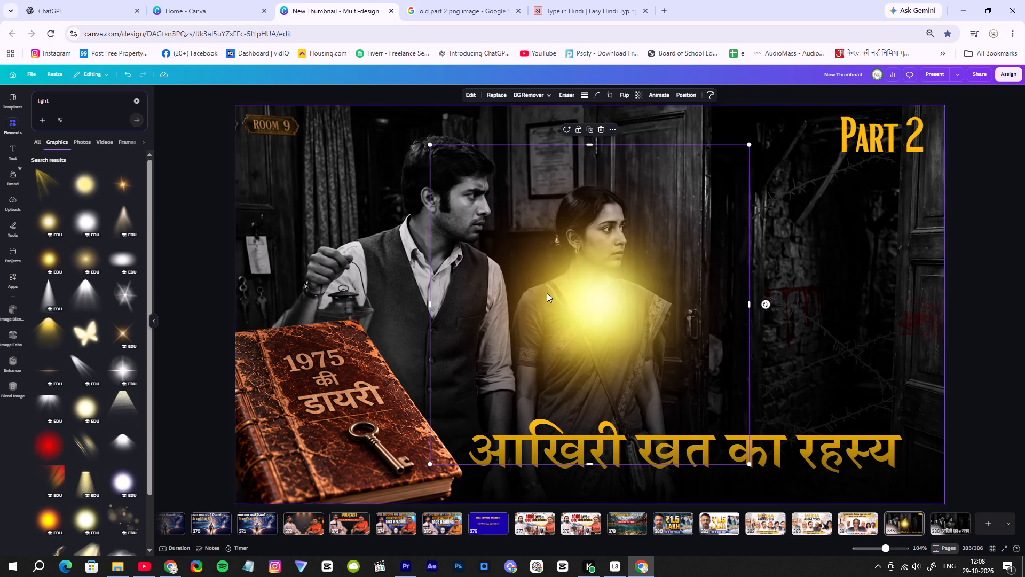
left_click_drag(664, 308, 385, 404)
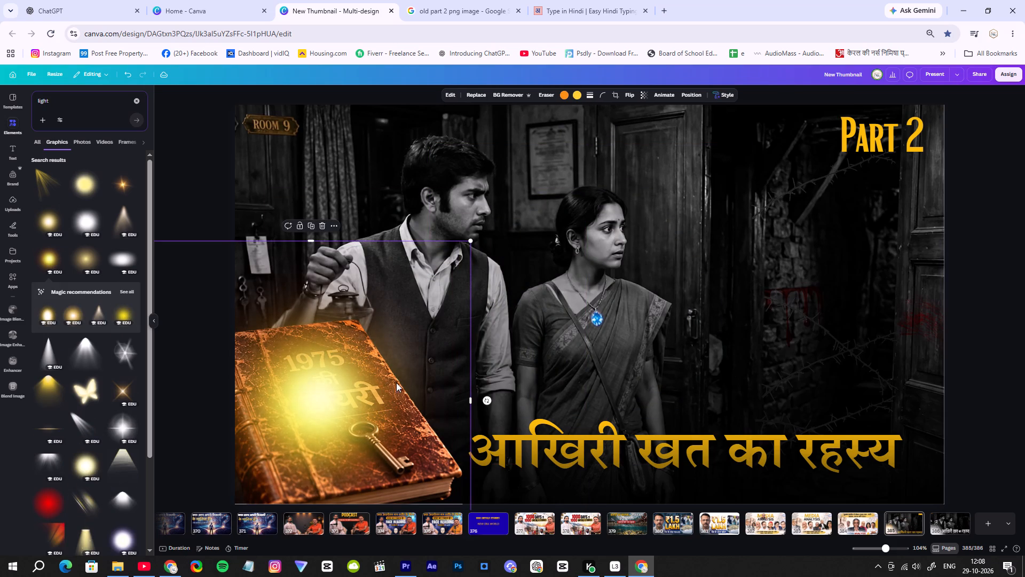
Send the yellow glow one layer backward, behind the diary, and enlarge it to about 1018 px square.
left_click(692, 96)
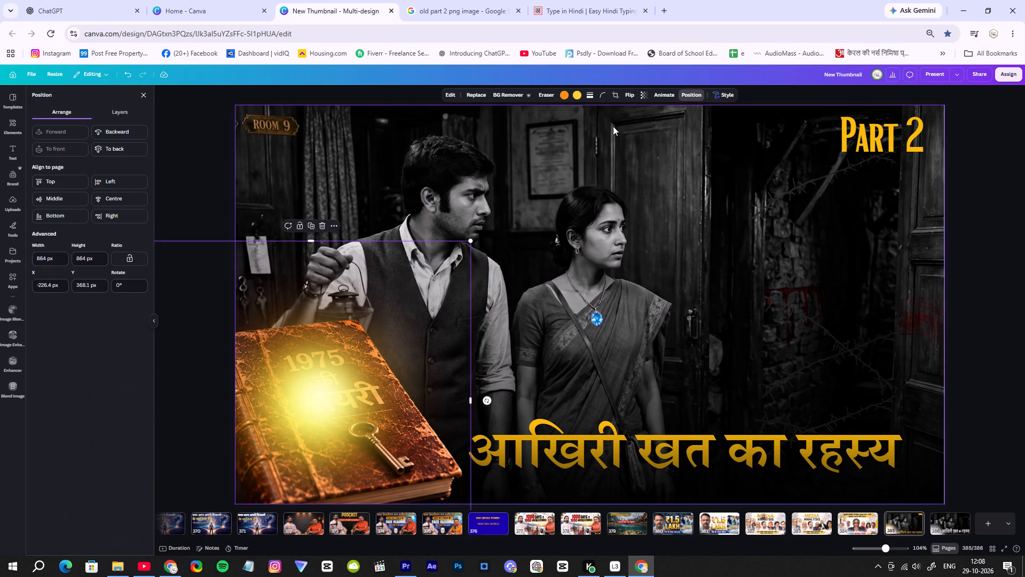
left_click(116, 130)
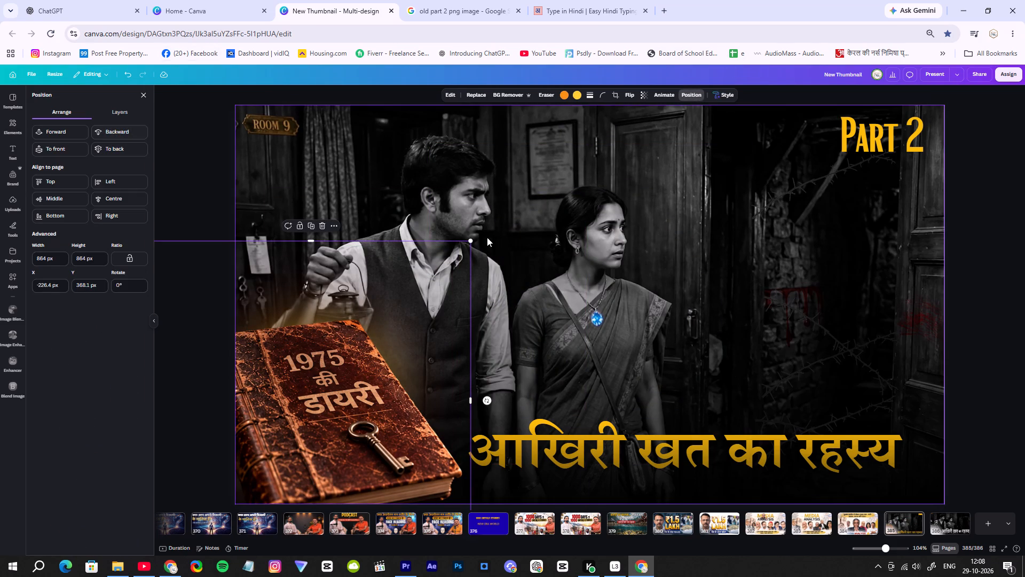
left_click_drag(471, 240, 559, 214)
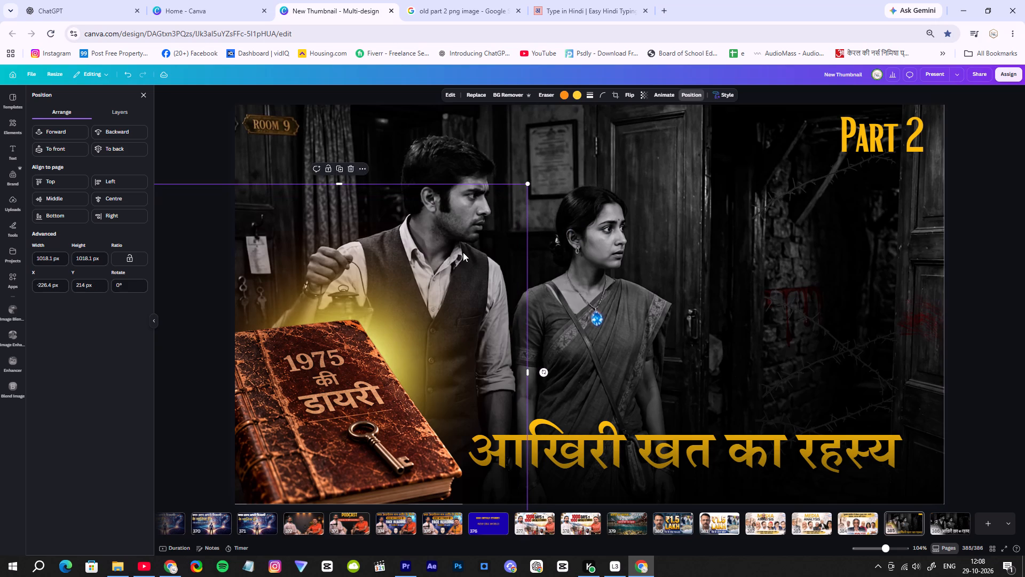
Move the yellow glow slightly down and to the left behind the 1975 diary.
left_click_drag(463, 253, 463, 277)
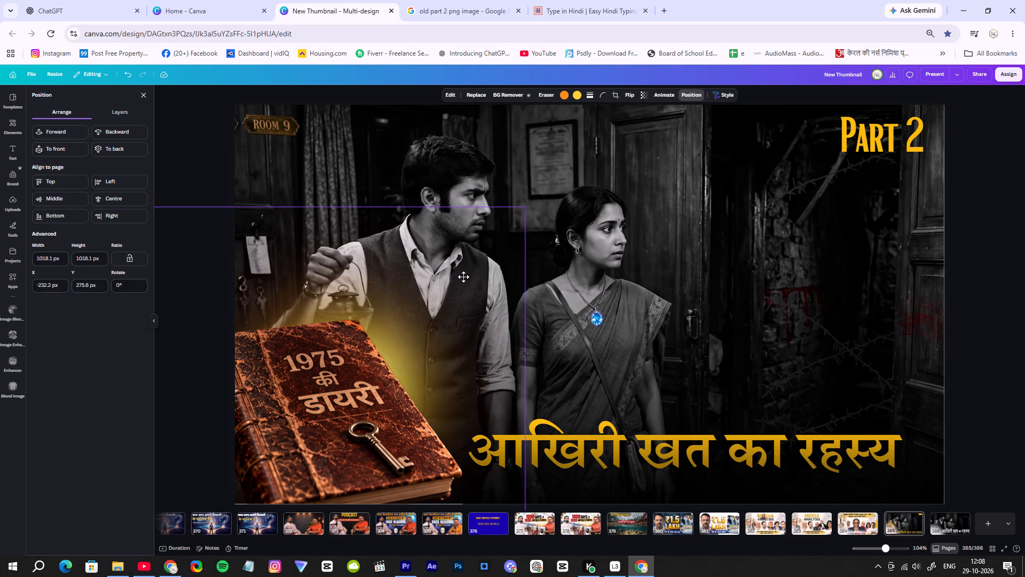
left_click_drag(463, 277, 457, 266)
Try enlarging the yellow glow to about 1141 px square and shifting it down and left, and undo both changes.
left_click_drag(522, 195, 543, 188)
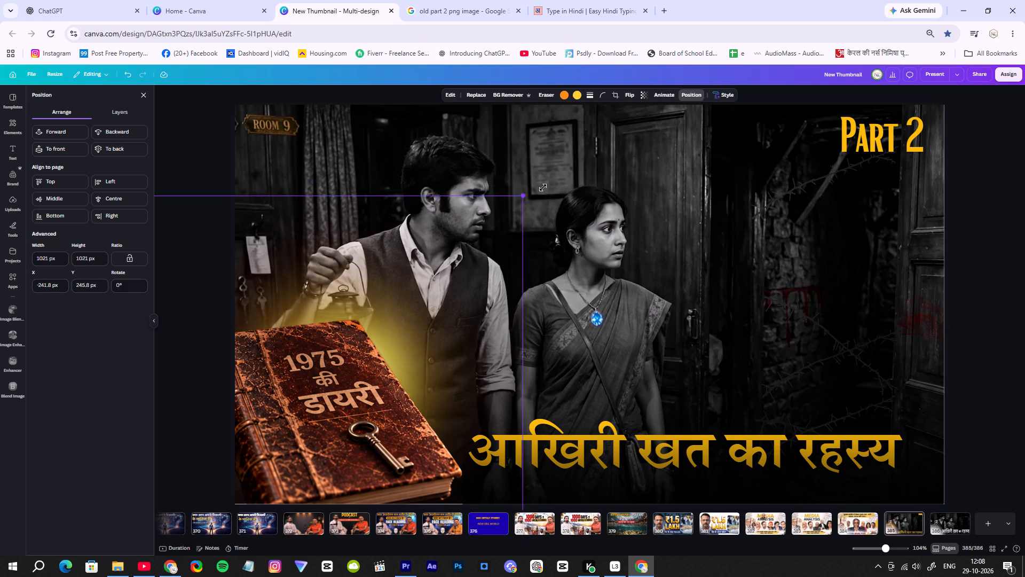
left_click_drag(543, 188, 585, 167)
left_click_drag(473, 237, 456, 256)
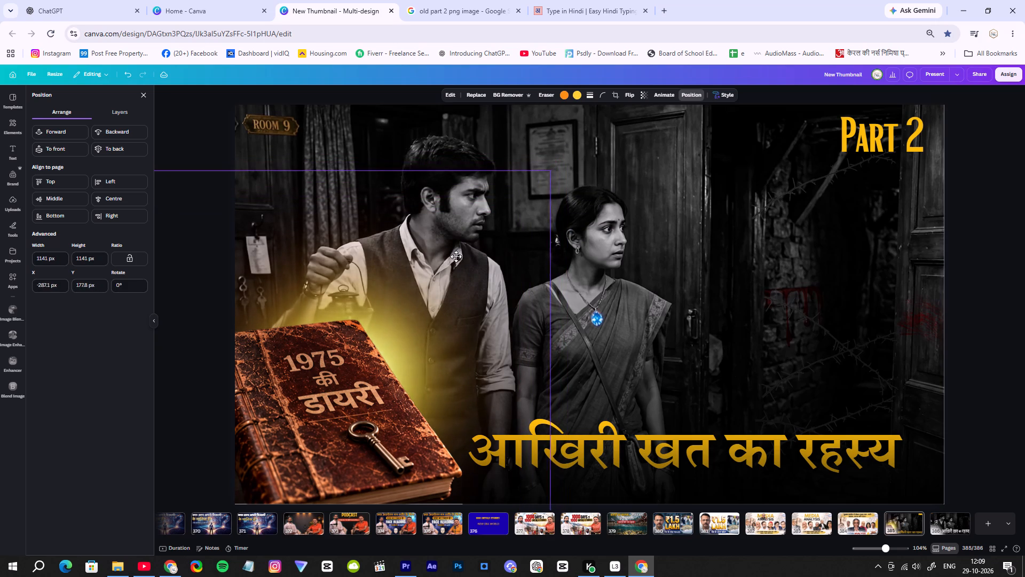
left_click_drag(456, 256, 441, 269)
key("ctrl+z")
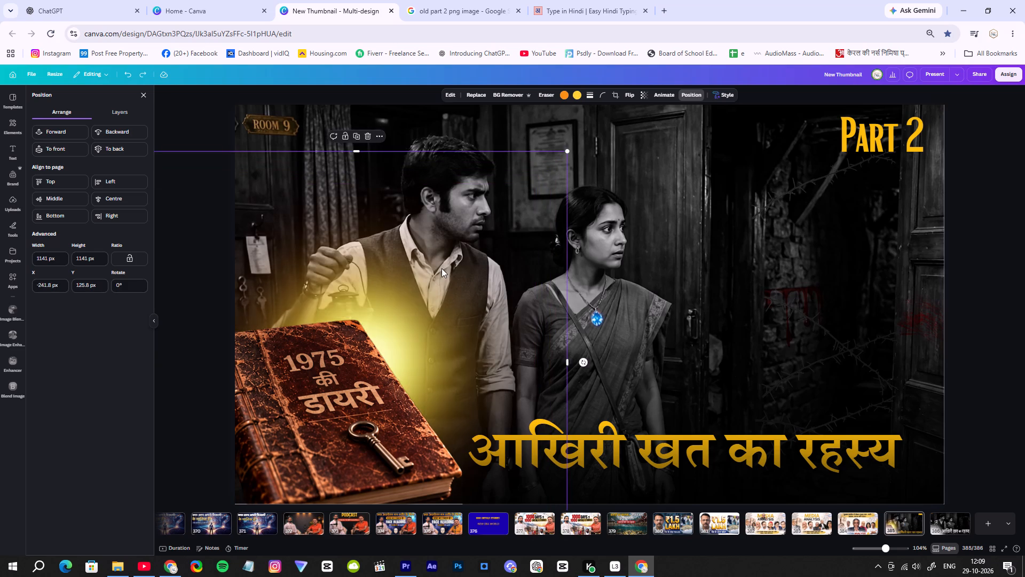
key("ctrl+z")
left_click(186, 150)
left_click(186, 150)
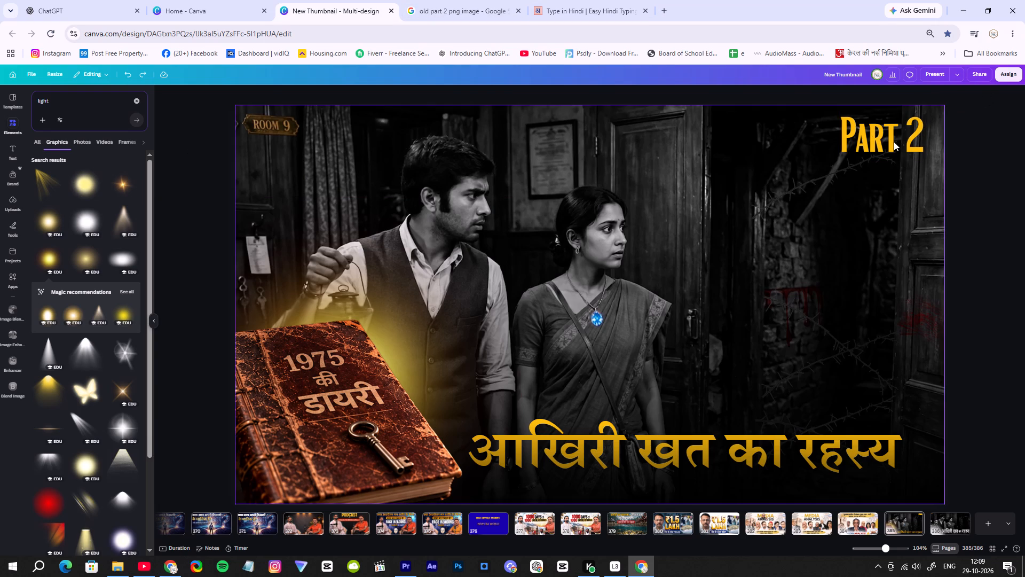
Nudge the golden Part 2 text slightly right, closer to the thumbnail's right edge.
left_click(871, 146)
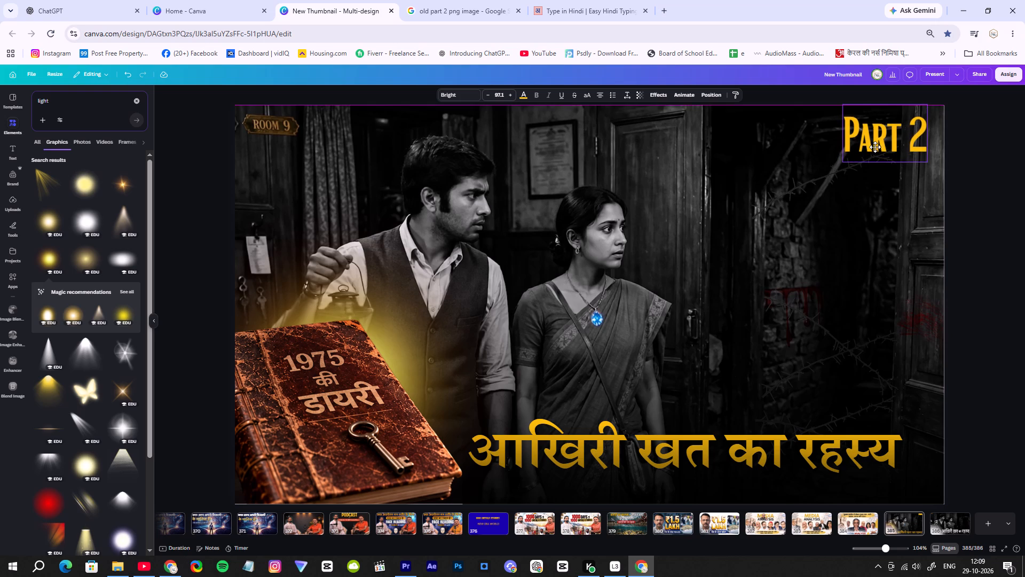
left_click(995, 198)
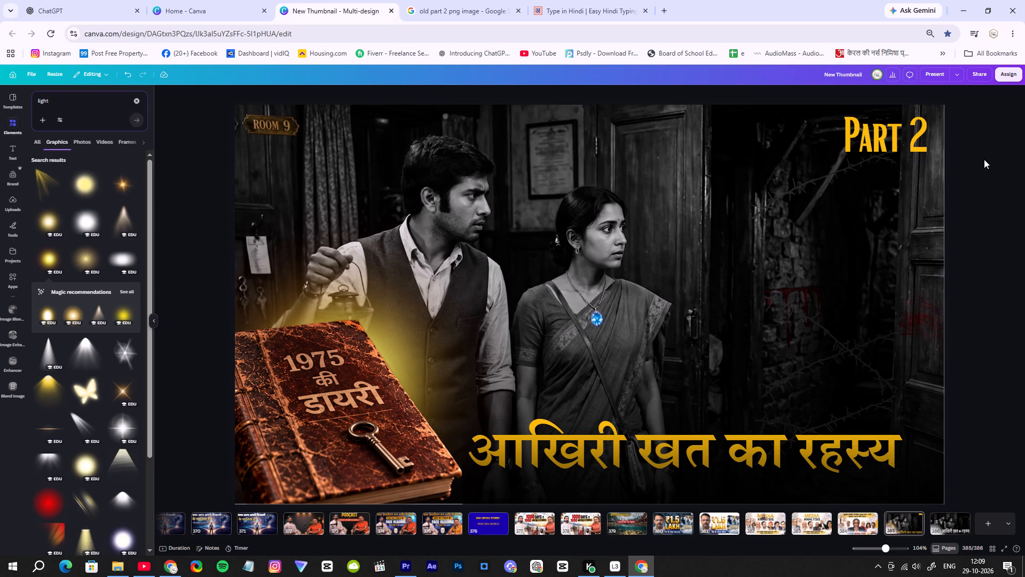
Open the design's download settings and choose PNG as the file type.
left_click(976, 76)
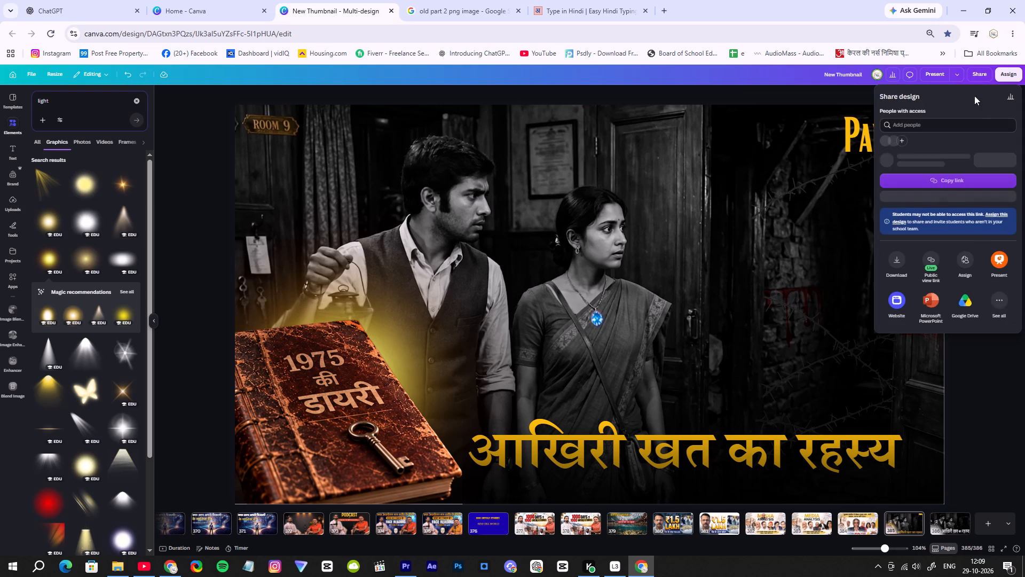
left_click(902, 276)
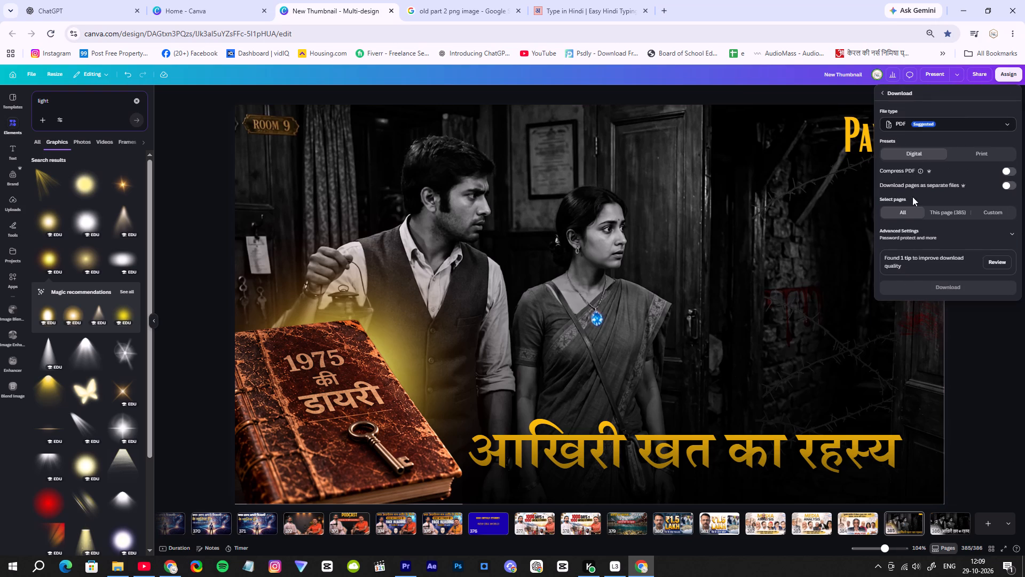
left_click(950, 127)
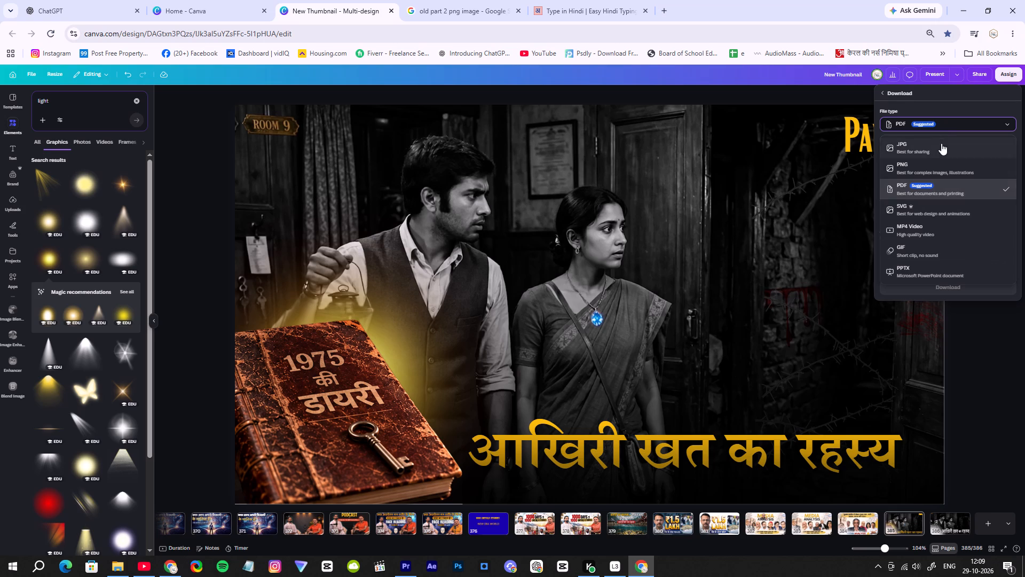
left_click(927, 167)
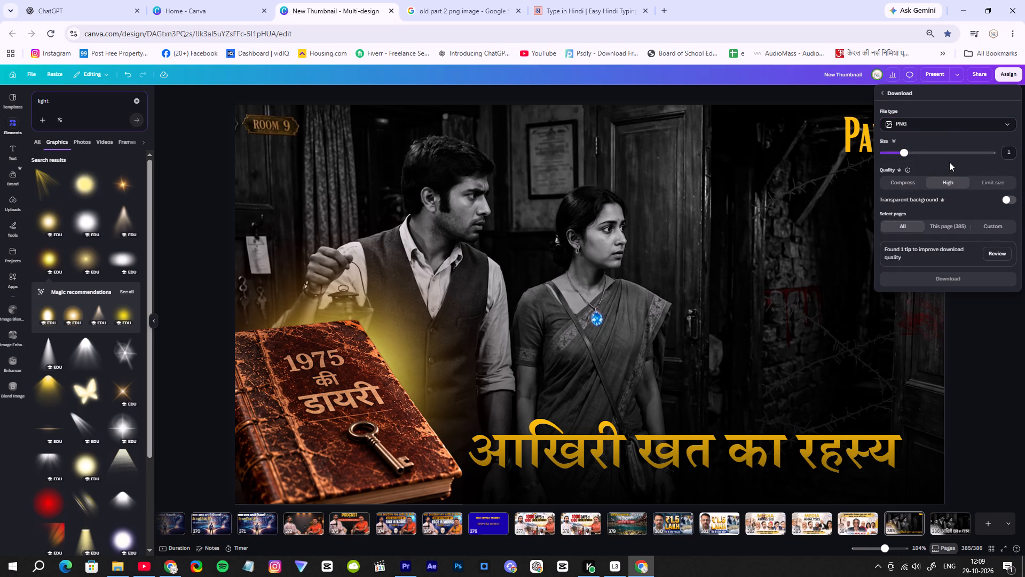
Keep the PNG export at High quality and limit it to the current page, 385.
left_click(943, 186)
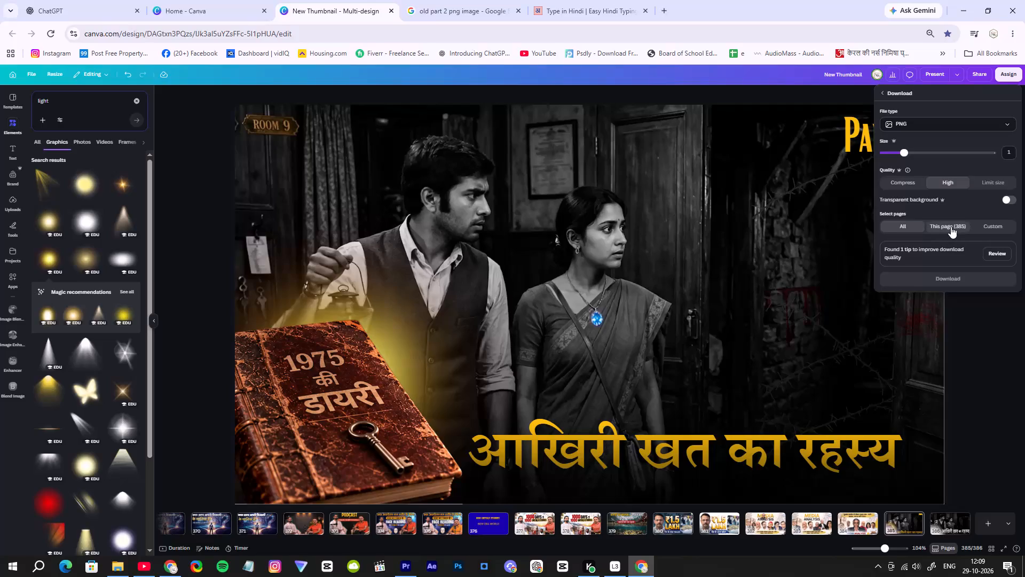
left_click(951, 227)
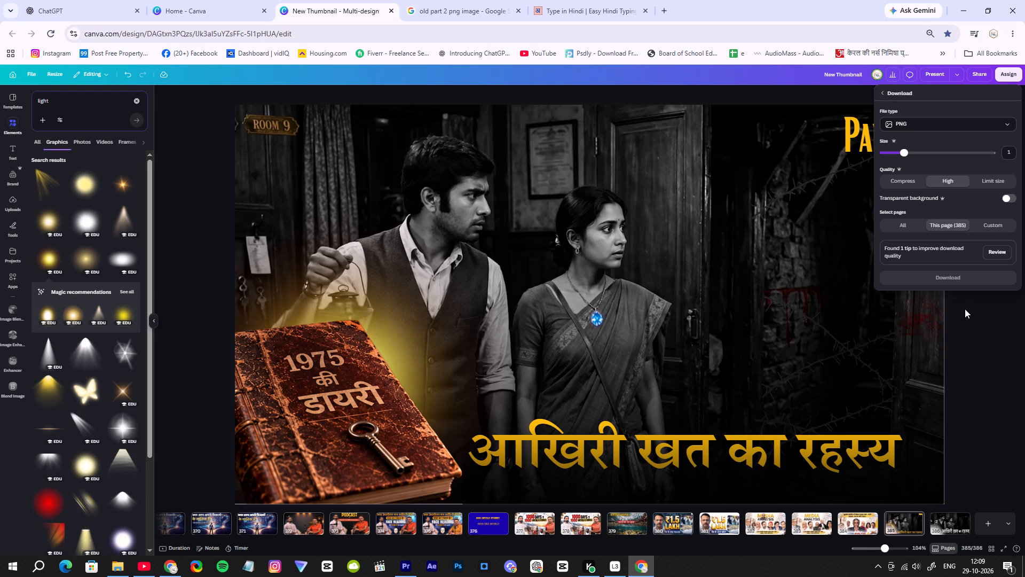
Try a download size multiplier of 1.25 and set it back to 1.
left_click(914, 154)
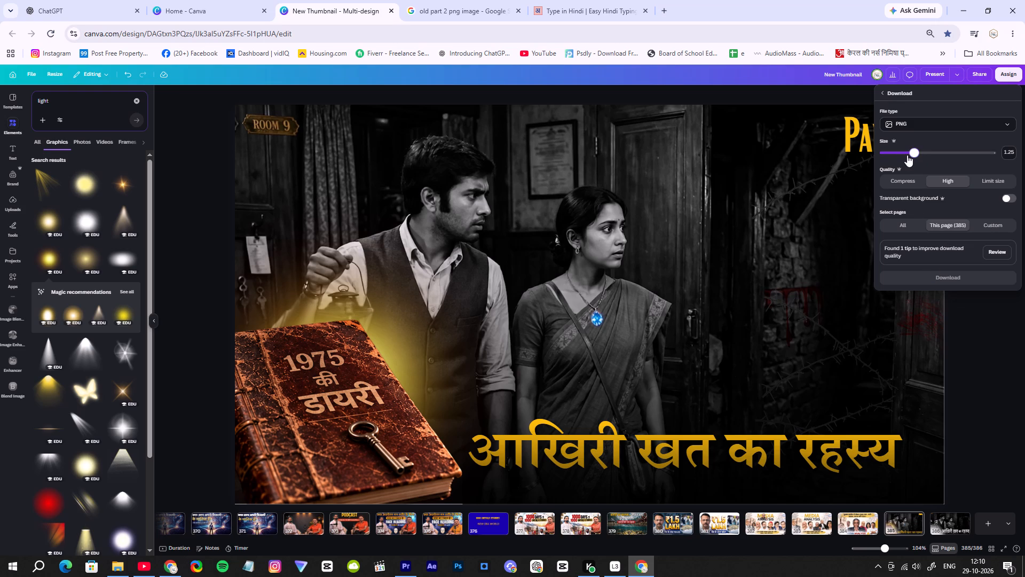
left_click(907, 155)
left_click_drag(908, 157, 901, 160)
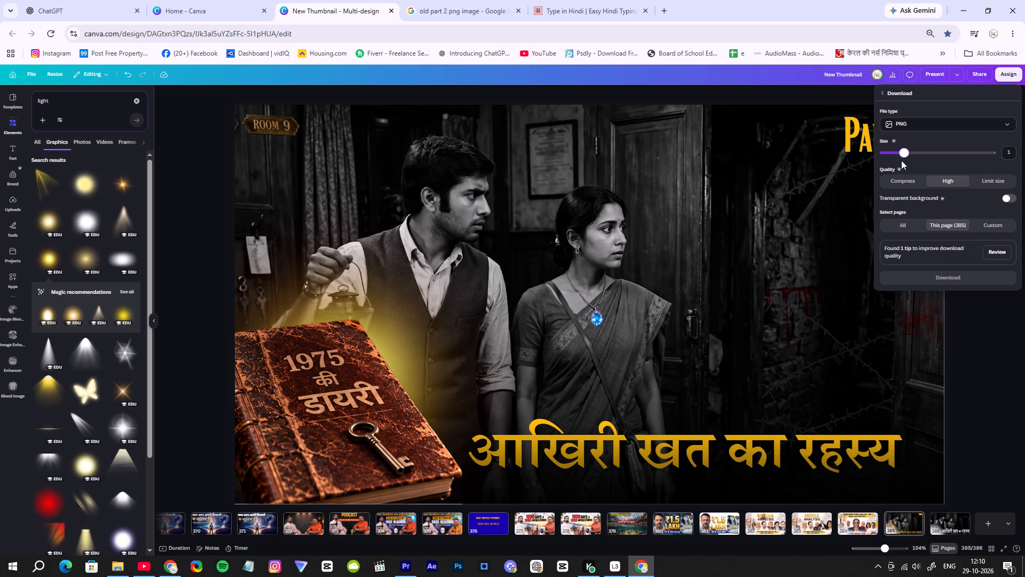
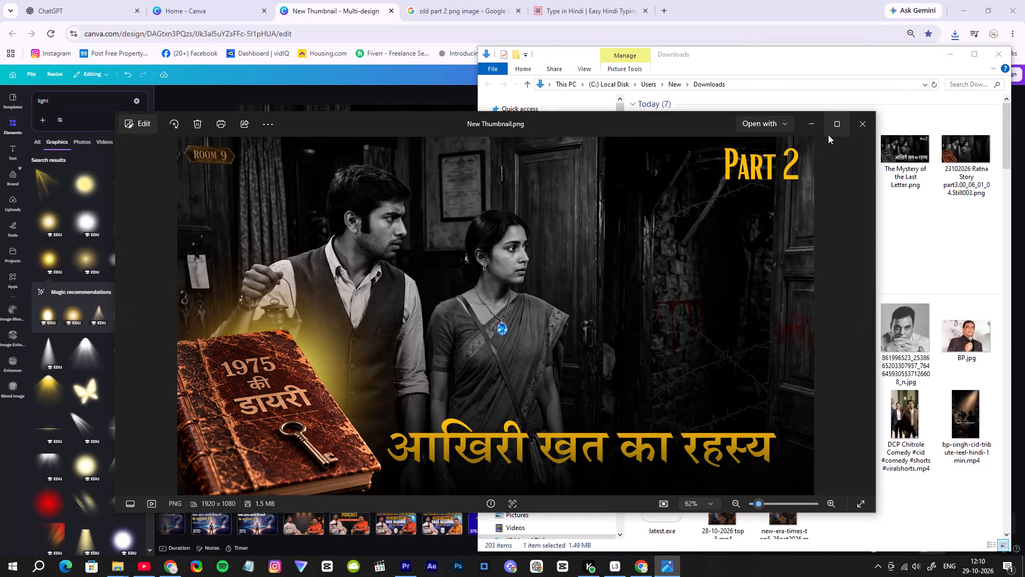
Close the image preview of the downloaded New Thumbnail.png, returning to the Downloads folder.
left_click(861, 128)
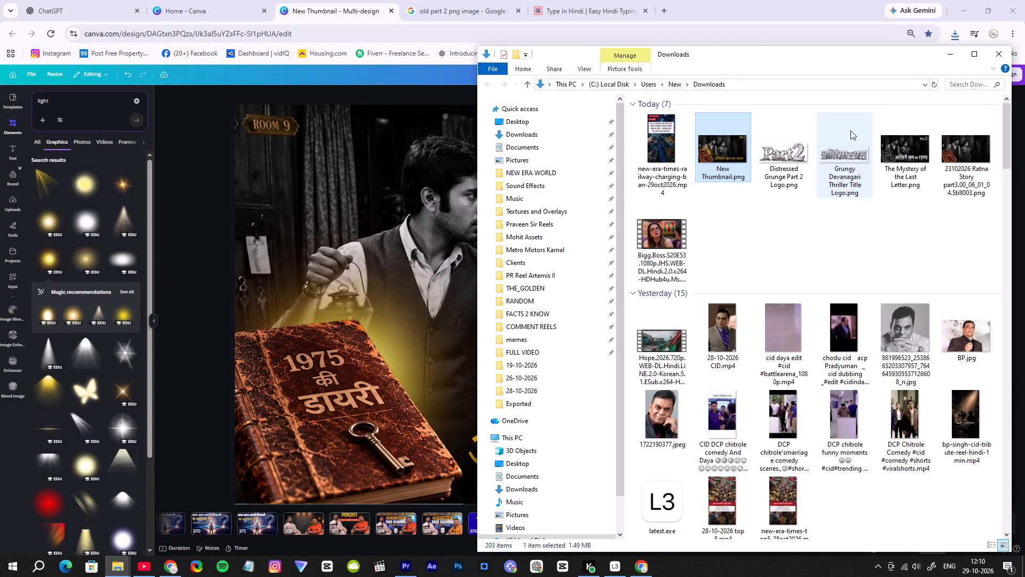